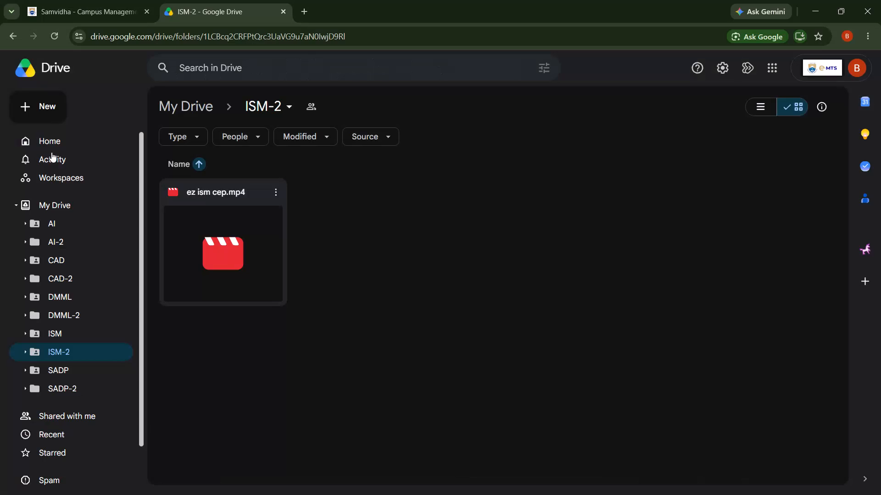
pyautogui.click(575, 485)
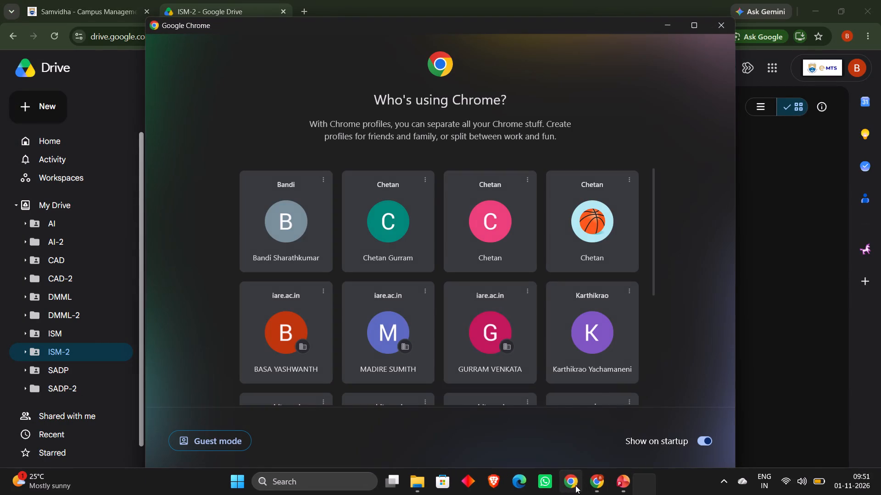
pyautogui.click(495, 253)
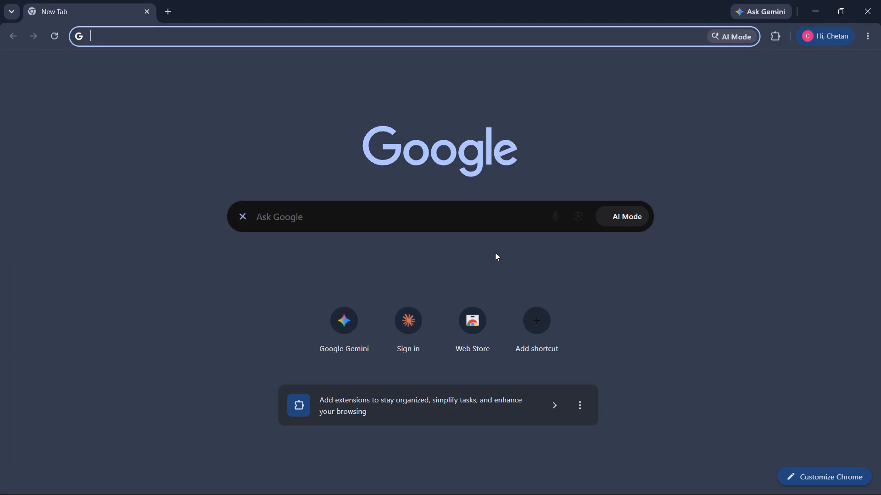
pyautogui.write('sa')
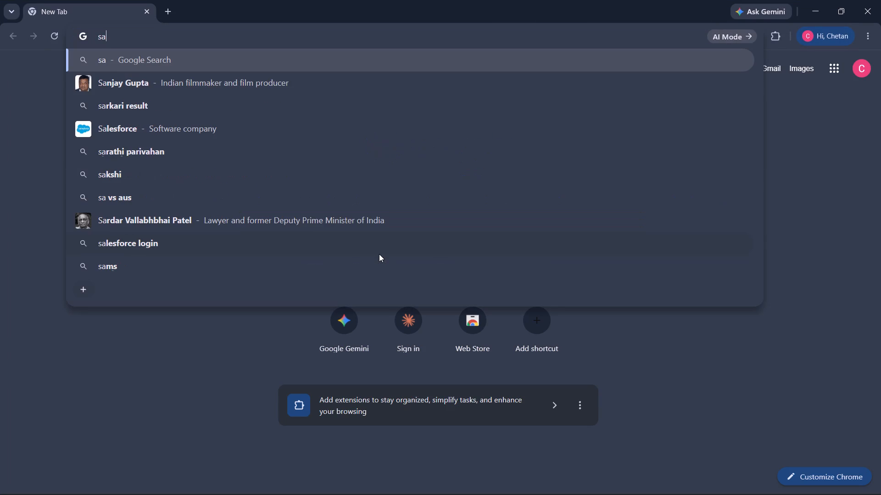
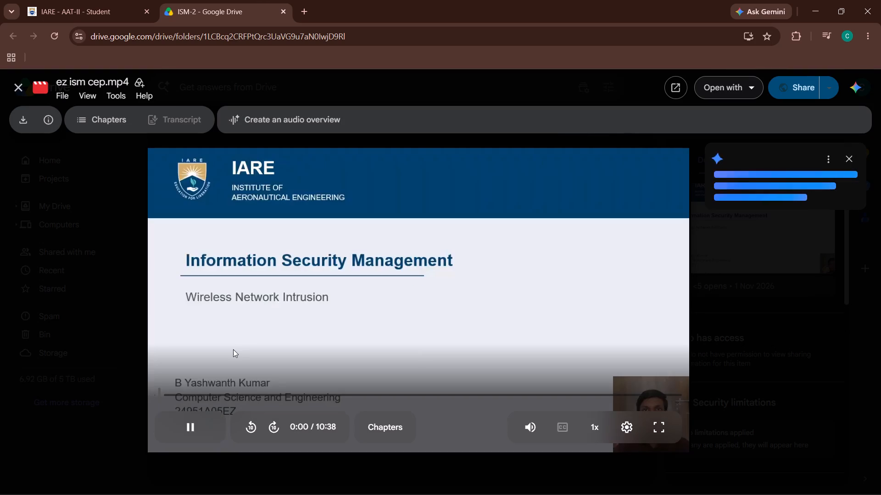
# Close the ez ism cep.mp4 video preview and the ISM-2 Drive folder to return to the AAT-II page.
pyautogui.click(187, 419)
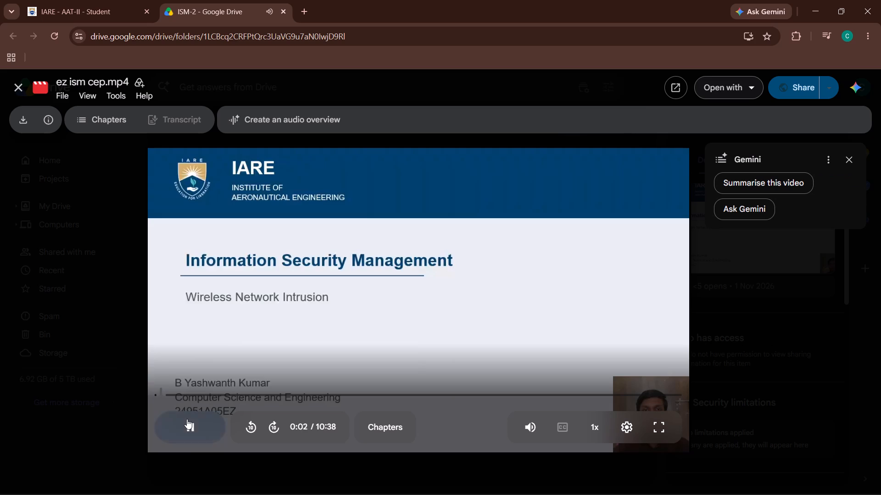
pyautogui.click(21, 87)
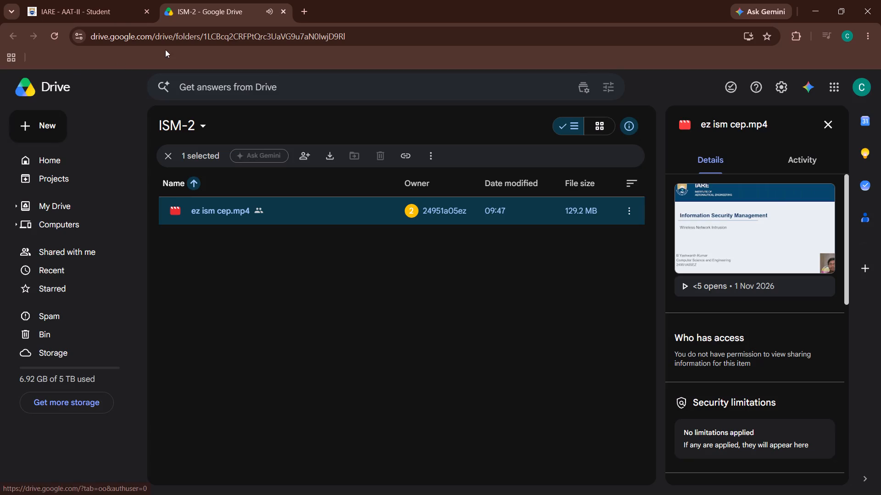
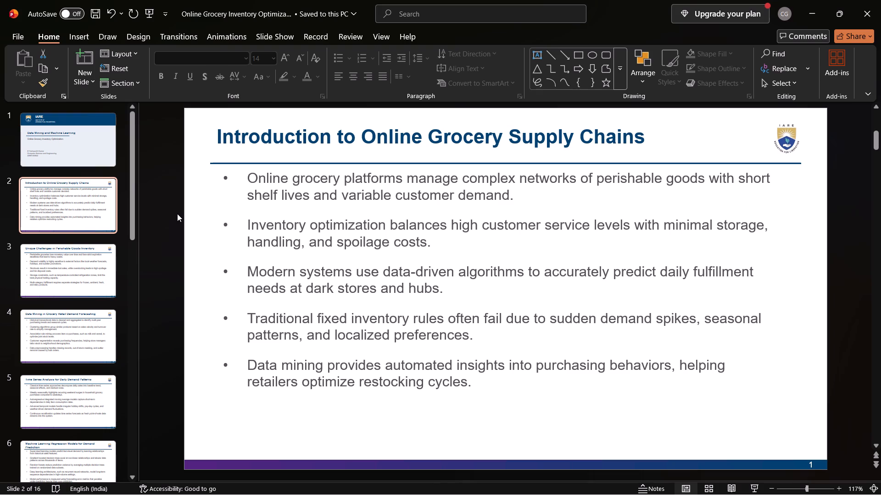
# Review the Online Grocery Inventory Optimization slides from slide 2 through slide 7.
pyautogui.press('Down')
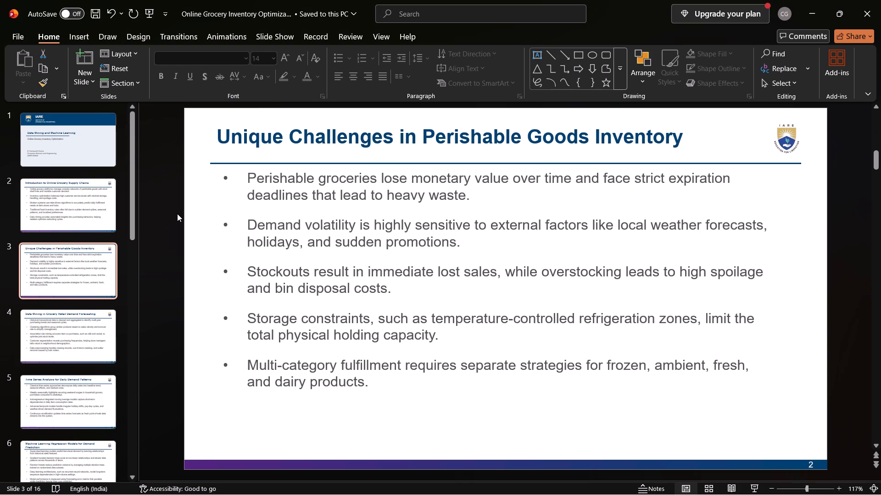
pyautogui.press('Down')
pyautogui.press('Down')
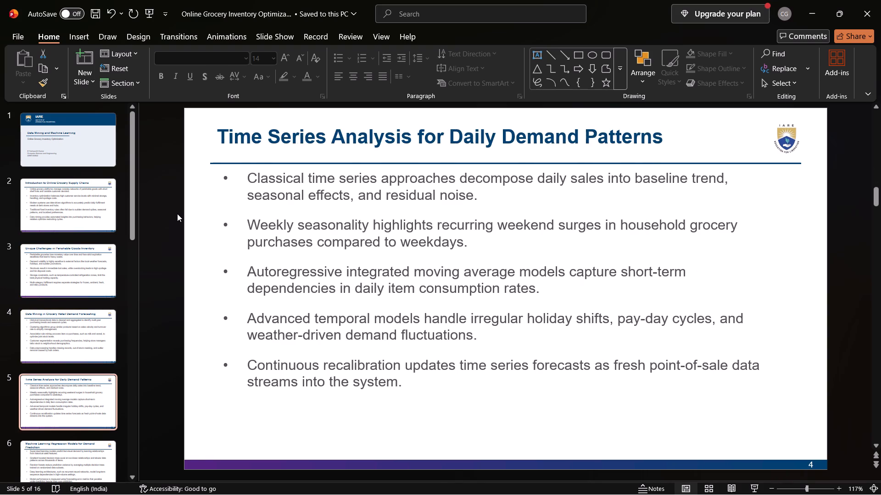
pyautogui.press('Down')
pyautogui.press('Down')
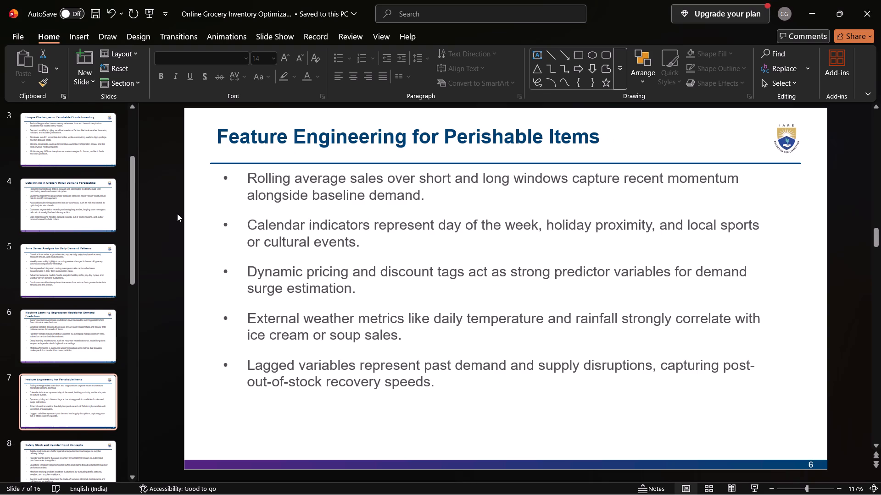
# Record a webcam clip of about 7 seconds on the Data Mining and Machine Learning title slide and stop the recording.
pyautogui.click(319, 38)
pyautogui.scroll(8, 56, 159)
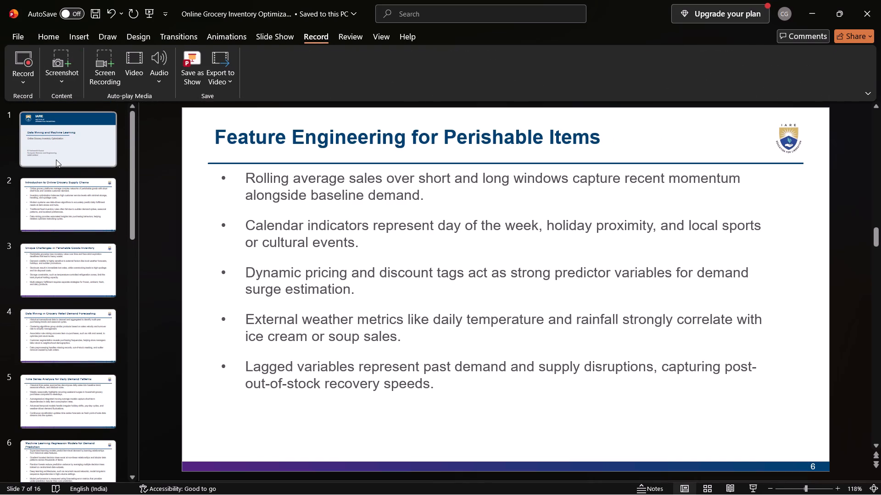
pyautogui.click(56, 159)
pyautogui.click(32, 67)
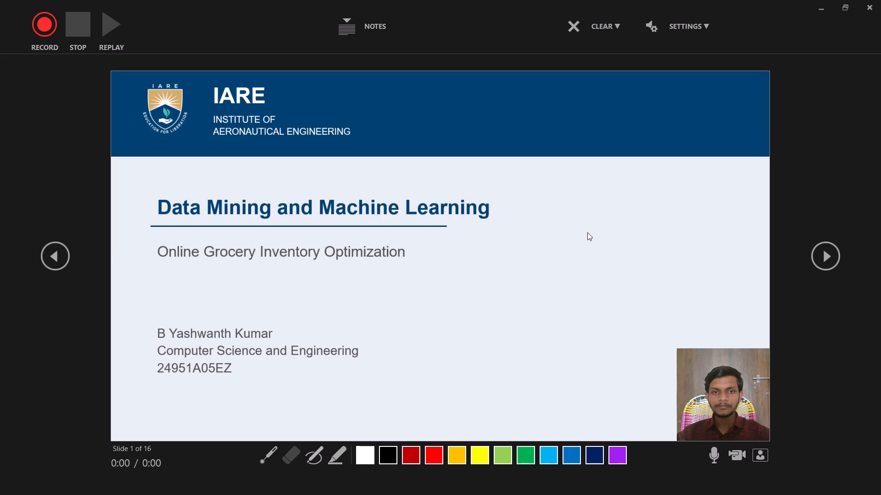
pyautogui.click(52, 34)
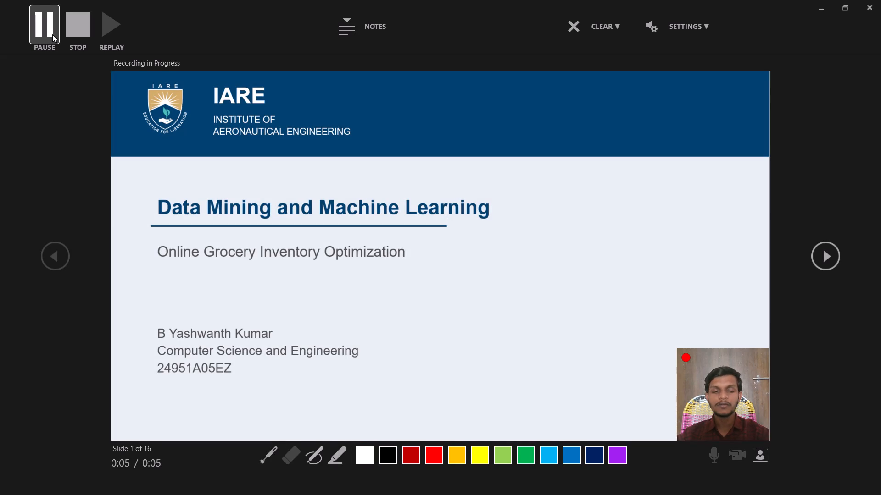
pyautogui.click(52, 34)
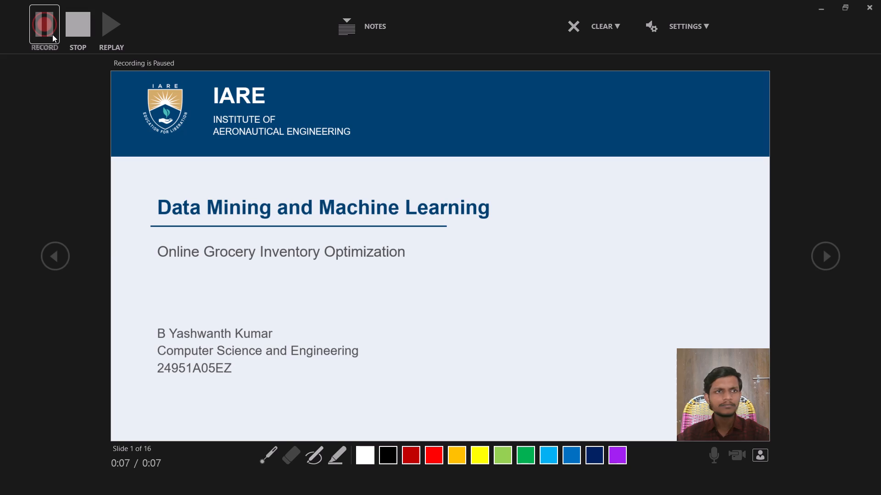
pyautogui.click(83, 27)
# Replay the start of the title slide's recording and stop the playback.
pyautogui.click(114, 27)
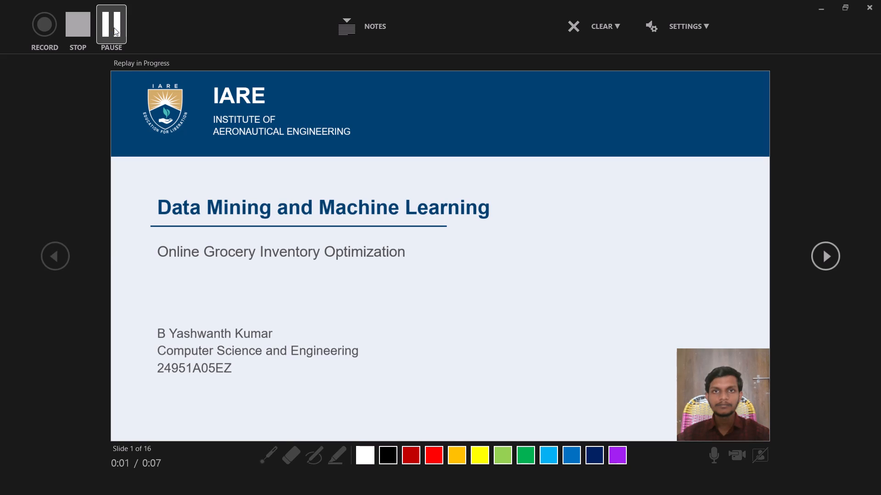
pyautogui.click(114, 27)
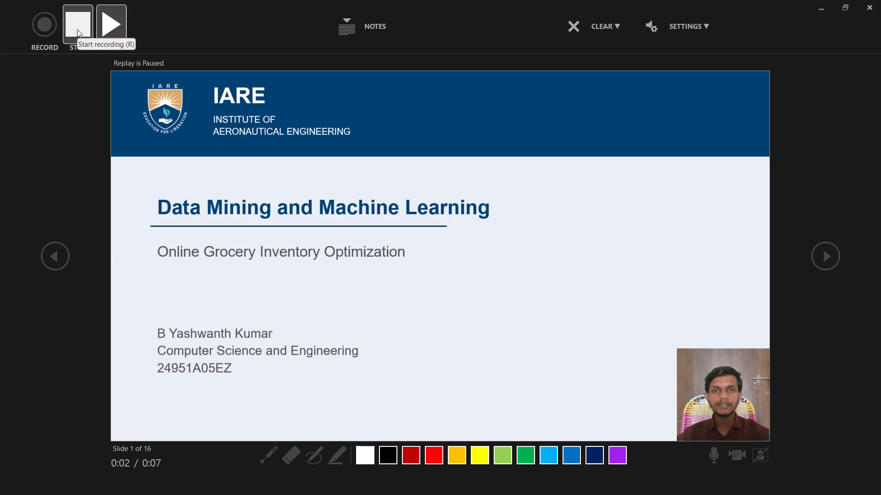
pyautogui.click(77, 29)
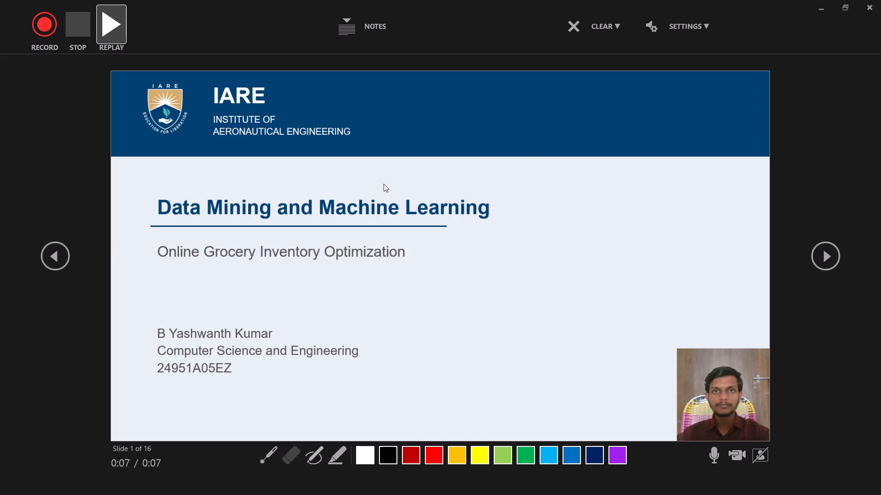
# Start recording the narration for slide 2, Introduction to Online Grocery Supply Chains.
pyautogui.press('Right')
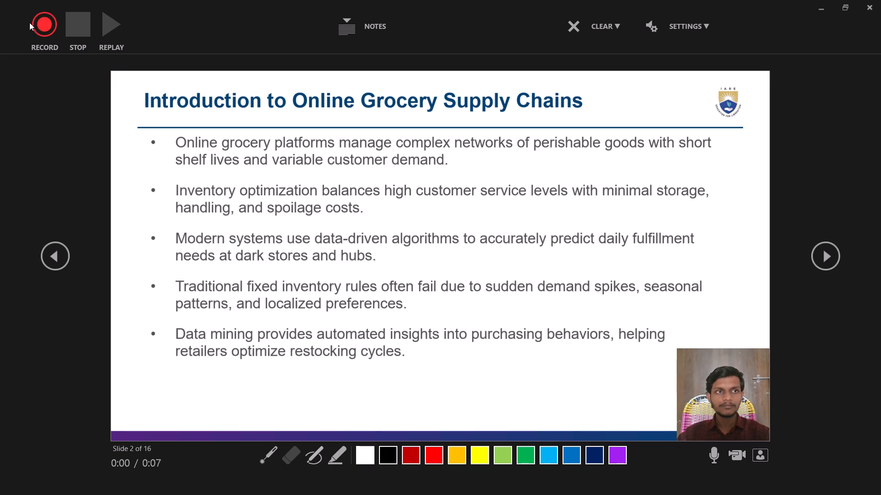
pyautogui.click(39, 28)
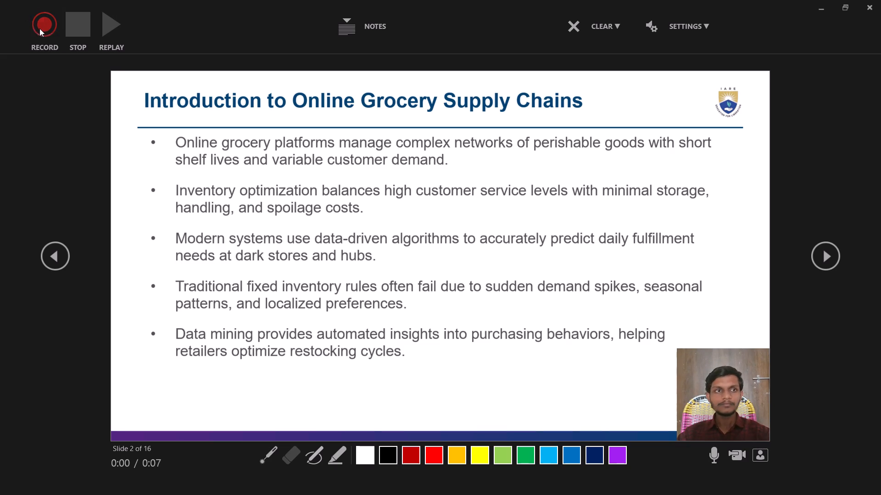
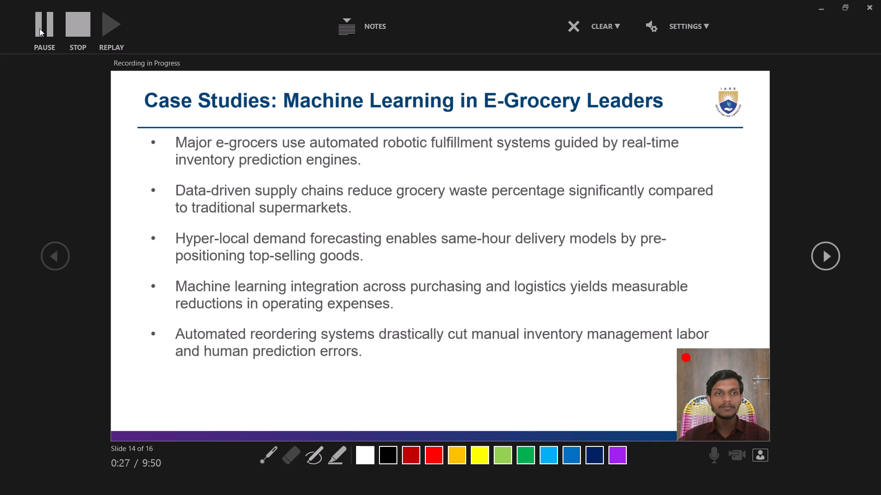
# Continue the recording through the Future Trends and Thank You slides, stop it, and leave the recording view.
pyautogui.press('Right')
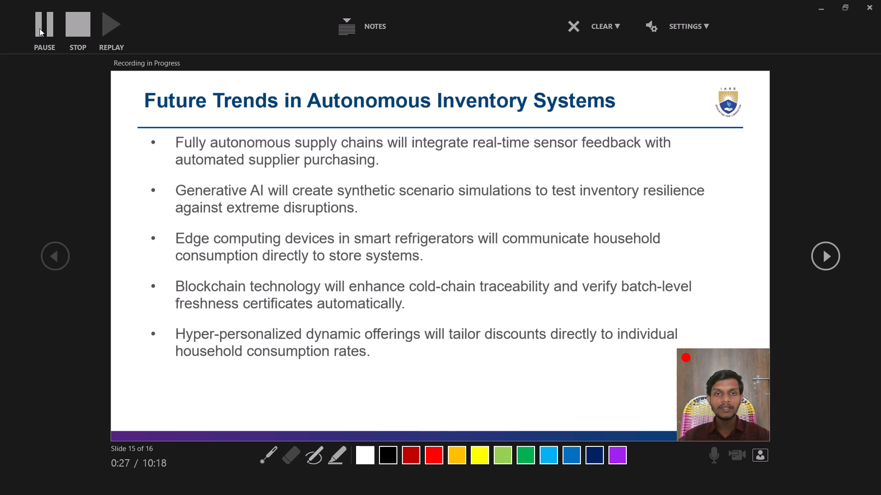
pyautogui.press('Right')
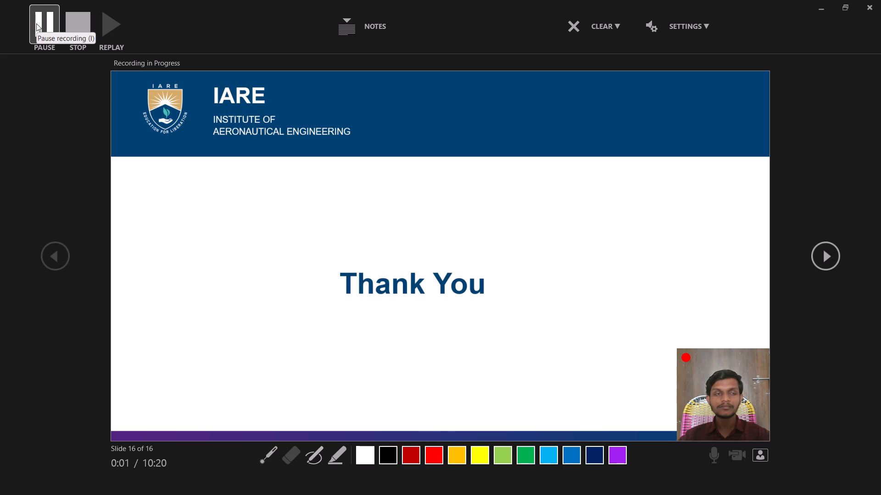
pyautogui.click(36, 23)
pyautogui.click(70, 37)
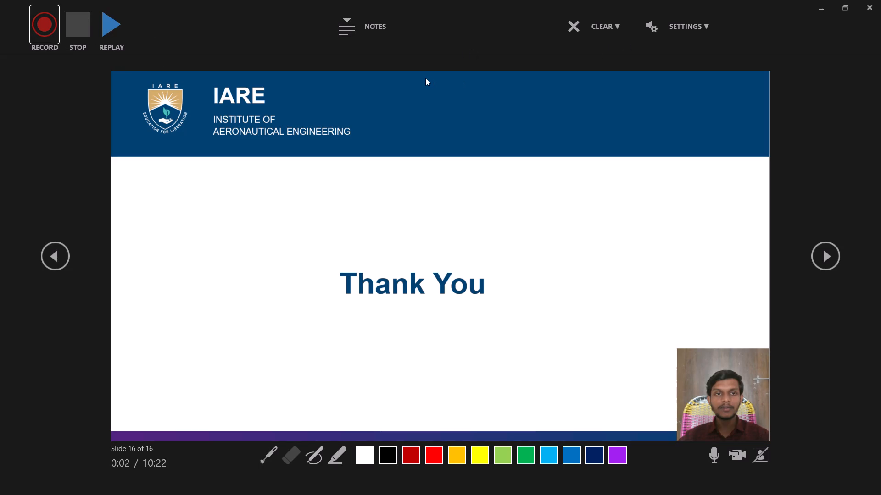
pyautogui.press('Escape')
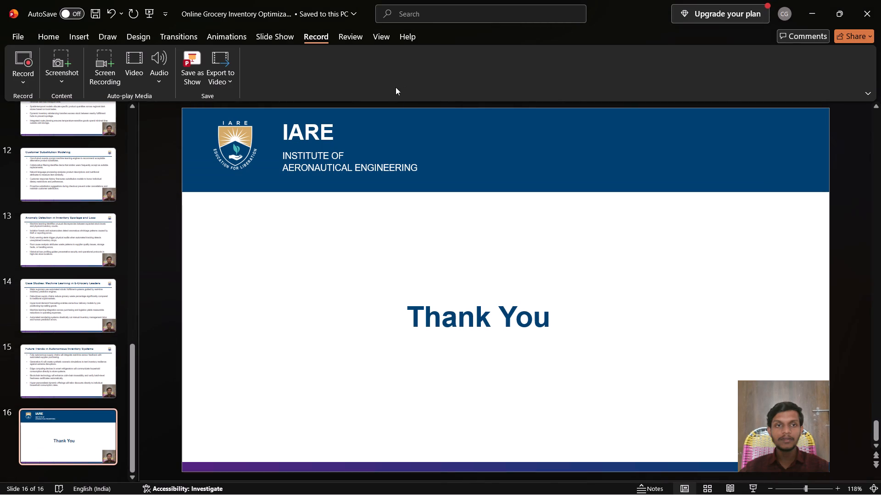
# Start a video export of the recorded Online Grocery Inventory Optimization presentation in HD (720p) quality.
pyautogui.scroll(20, 94, 209)
pyautogui.scroll(2, 94, 209)
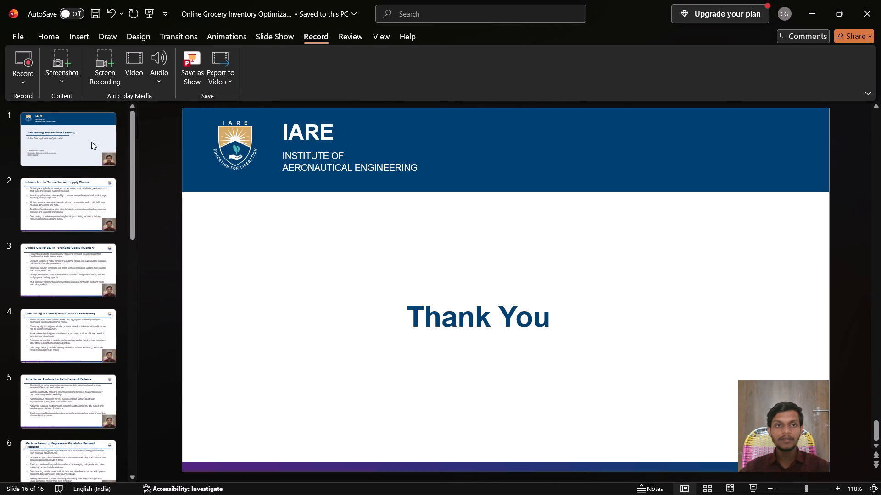
pyautogui.click(228, 83)
pyautogui.click(239, 95)
pyautogui.click(371, 145)
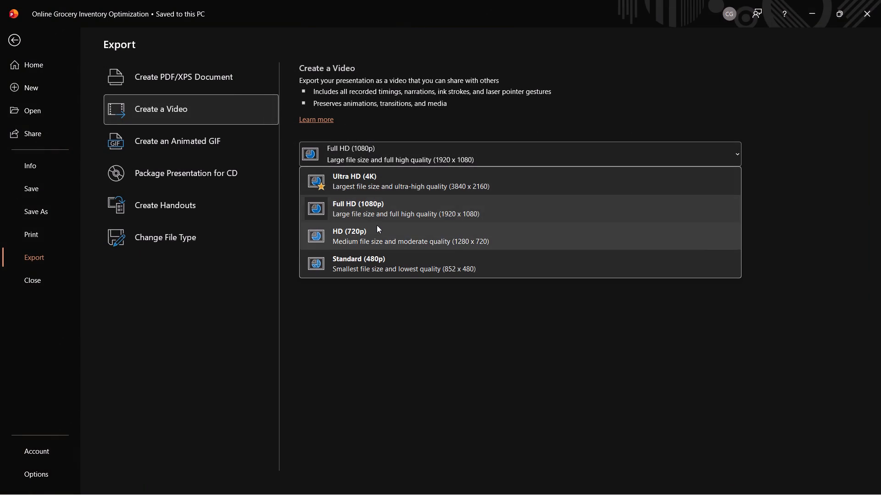
pyautogui.click(377, 225)
pyautogui.click(337, 235)
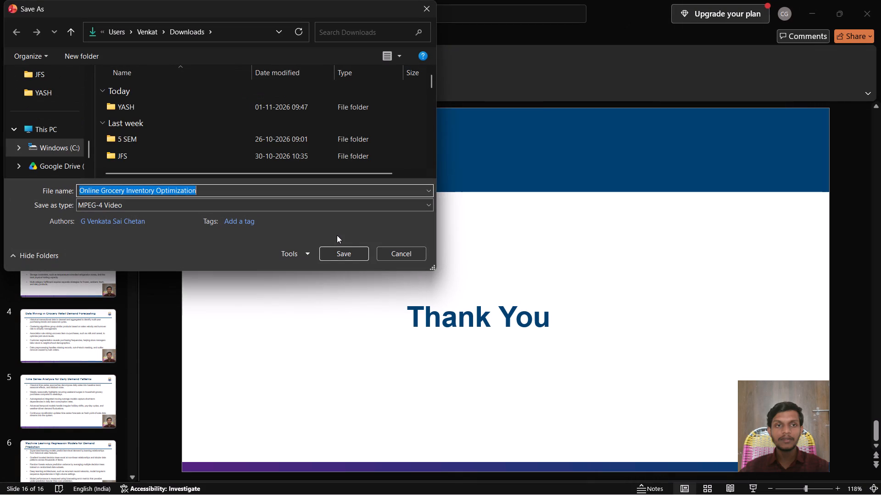
# Save the exported MPEG-4 video as "ez dmml cep" in the YASH folder inside Downloads.
pyautogui.click(279, 109)
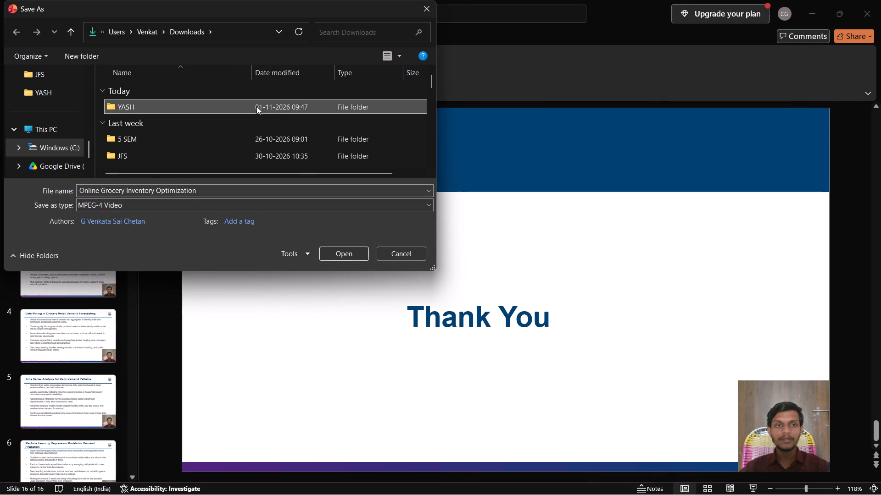
pyautogui.doubleClick(252, 106)
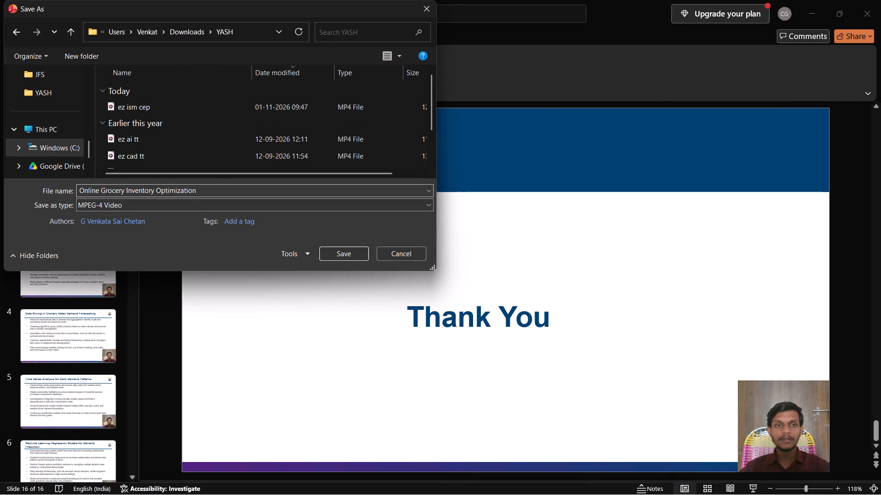
pyautogui.click(219, 192)
pyautogui.press('BackSpace')
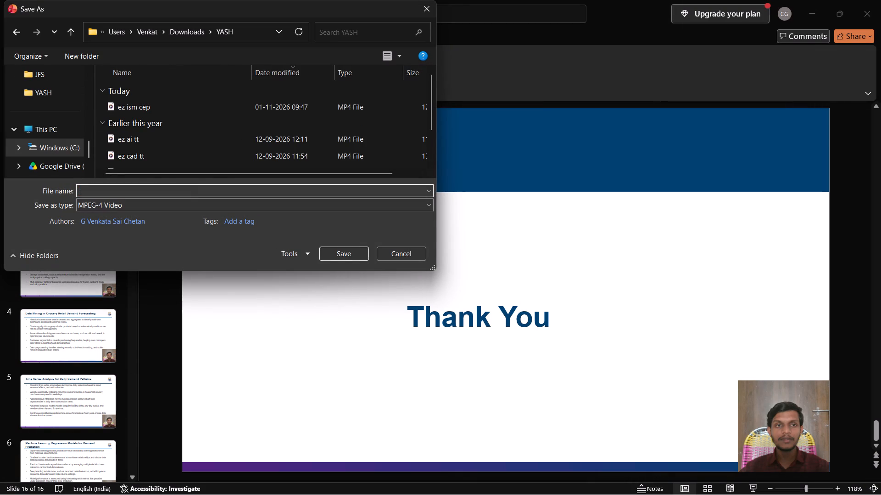
pyautogui.write('ez dmml')
pyautogui.press('space')
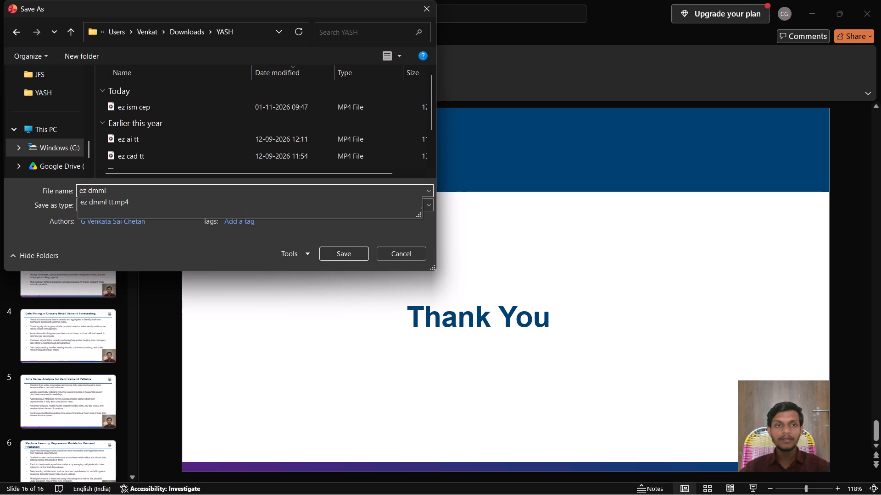
pyautogui.write('cep')
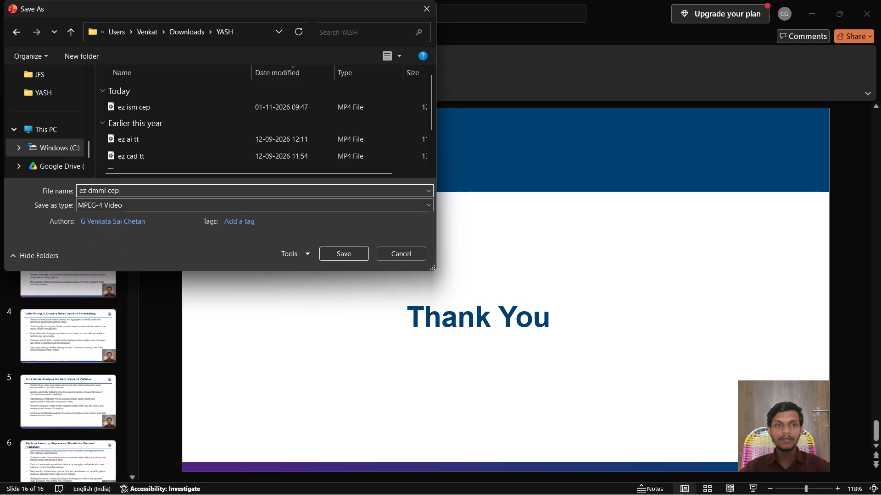
pyautogui.press('Return')
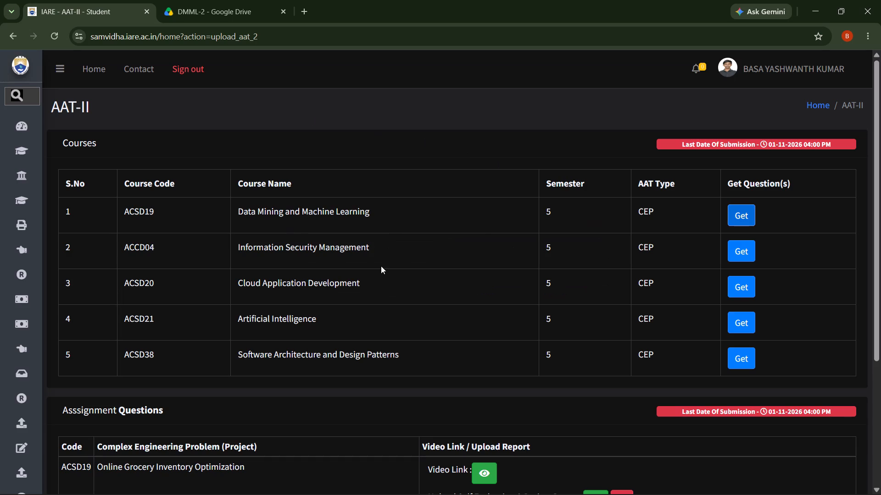
# Switch to the AAT-II portal in Chrome and get the assigned question for Cloud Application Development (ACSD20).
pyautogui.scroll(-1, 590, 234)
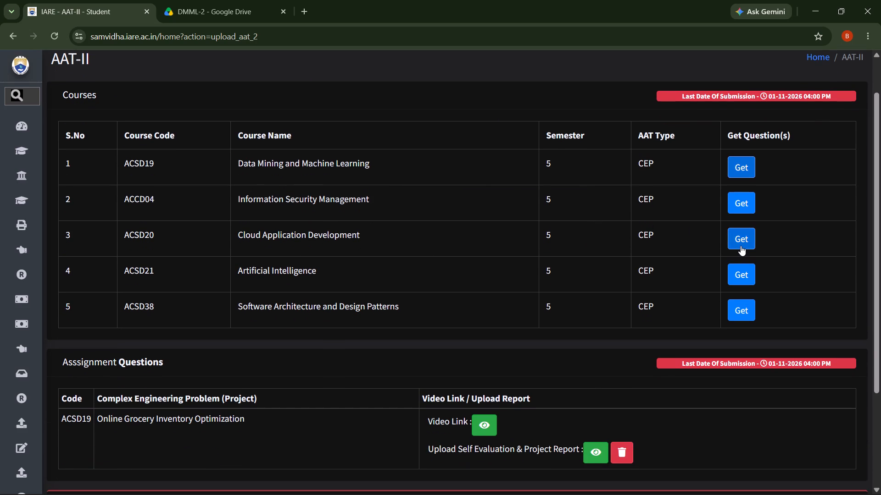
pyautogui.click(741, 246)
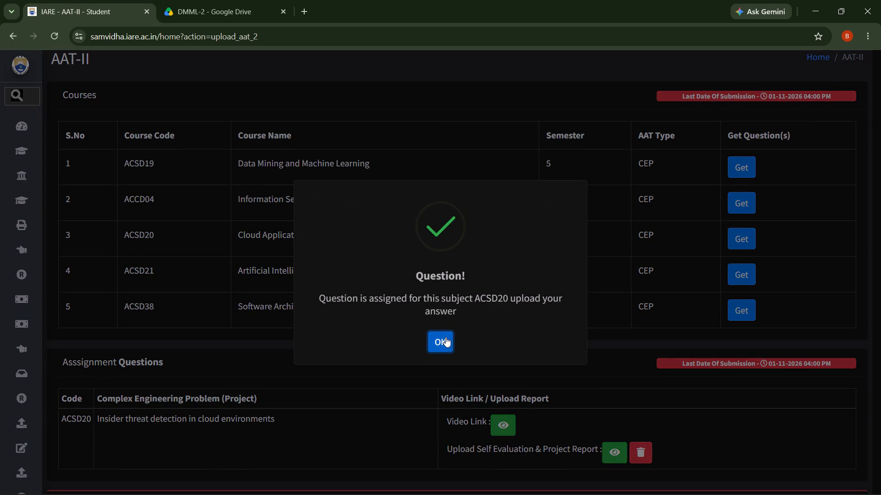
pyautogui.click(446, 337)
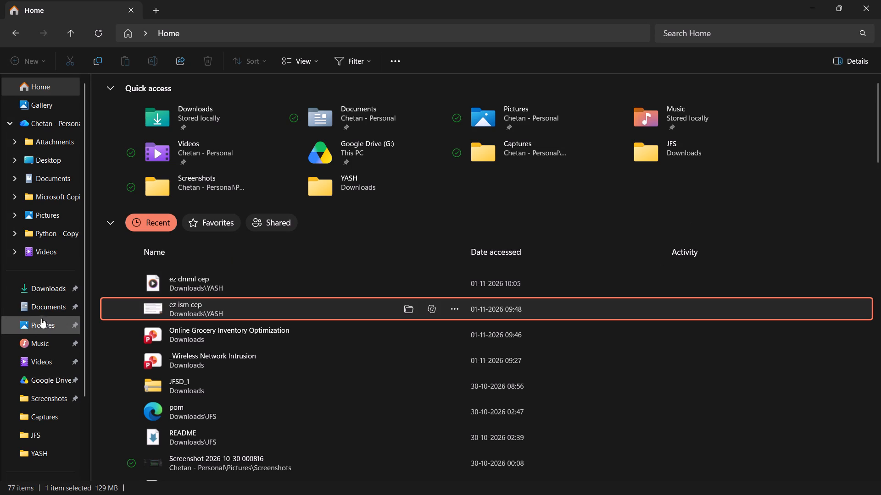
# Open the "Insider threat detection in cloud environments" PowerPoint presentation from the Downloads folder in File Explorer.
pyautogui.click(36, 295)
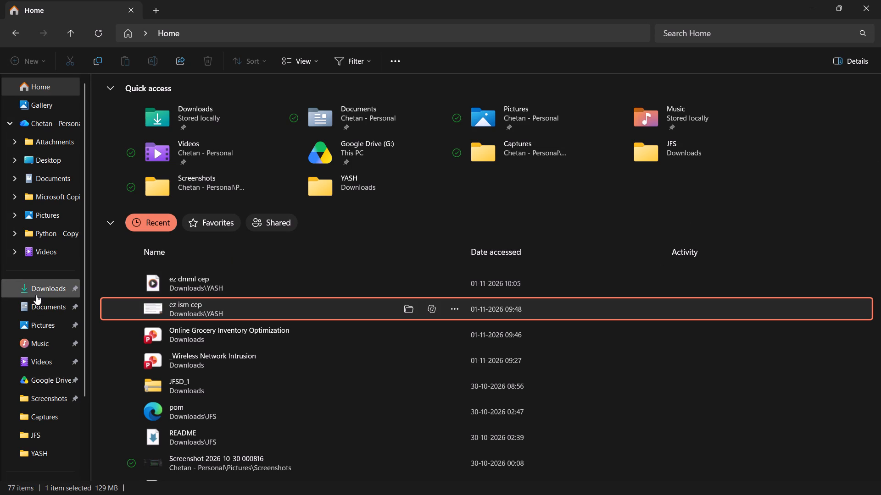
pyautogui.scroll(-2, 178, 307)
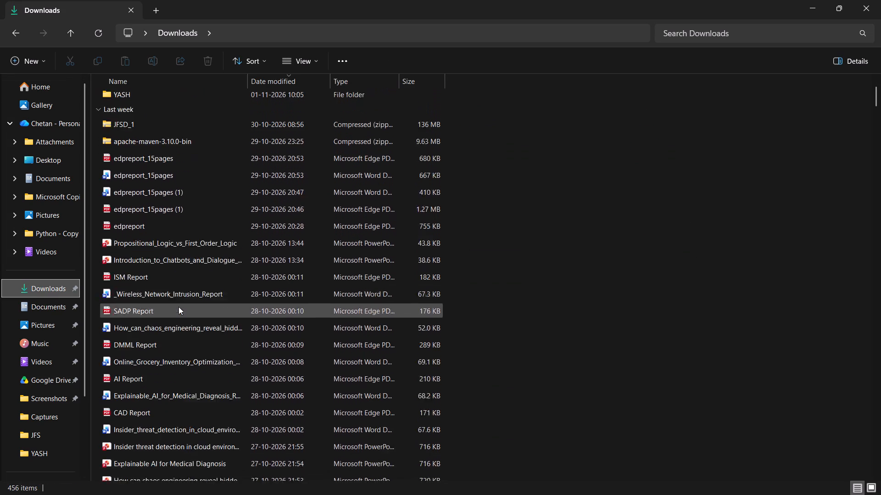
pyautogui.scroll(-2, 178, 307)
pyautogui.click(171, 350)
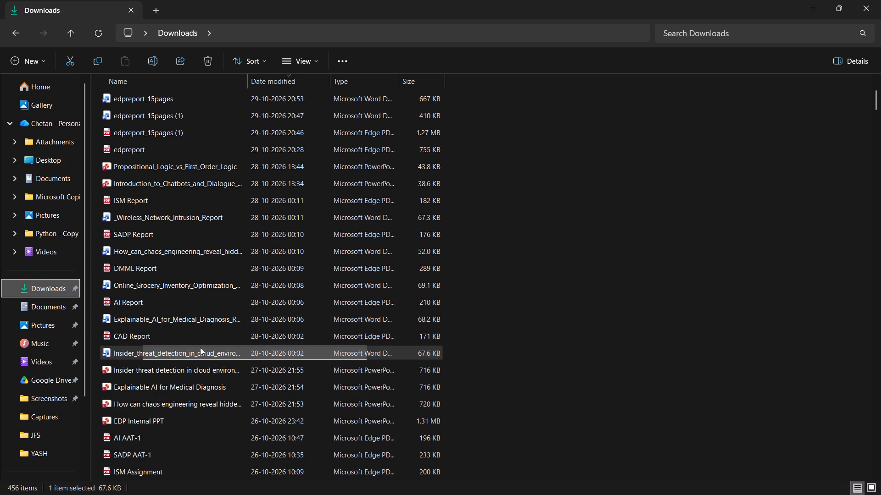
pyautogui.scroll(-1, 207, 351)
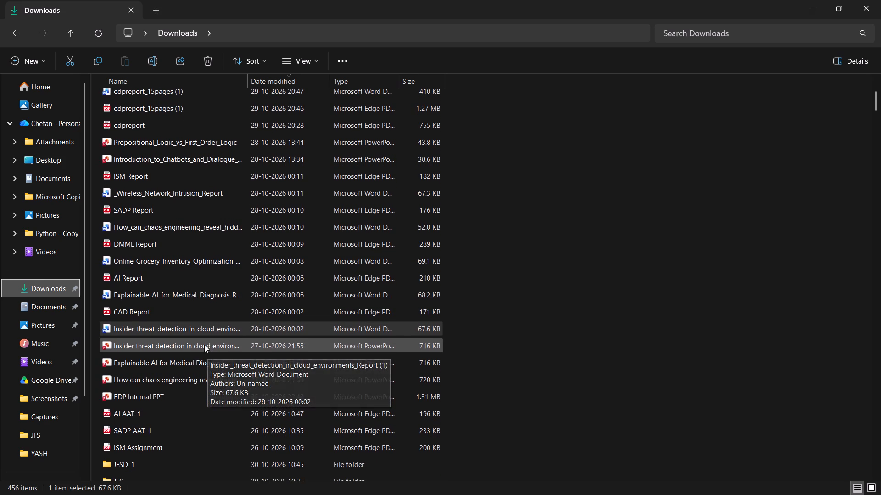
pyautogui.doubleClick(204, 344)
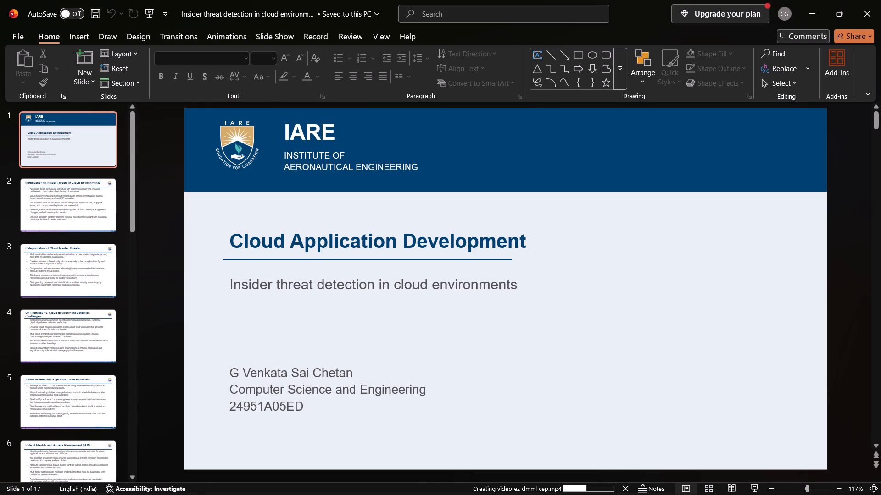
# Replace the presenter's name on the Cloud Application Development title slide with the name of the portal's student.
pyautogui.click(352, 371)
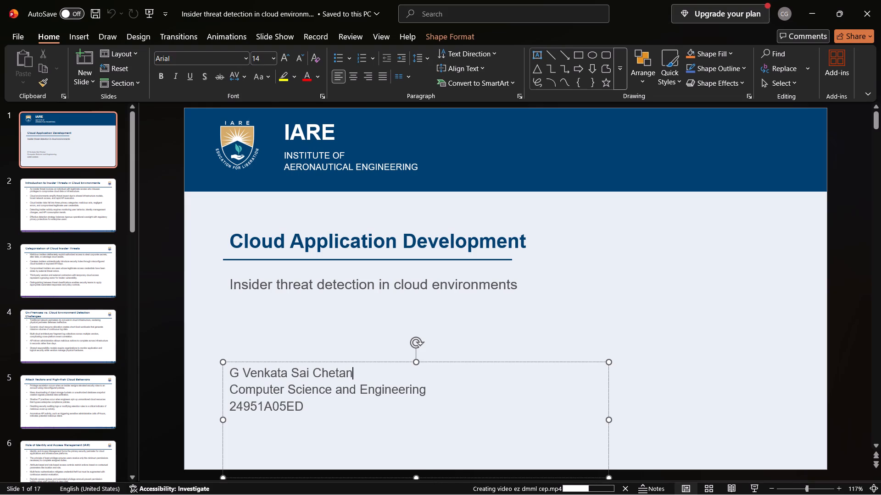
pyautogui.hotkey('ctrl', 'BackSpace')
pyautogui.hotkey('ctrl', 'BackSpace')
pyautogui.hotkey('ctrl', 'BackSpace')
pyautogui.press('BackSpace')
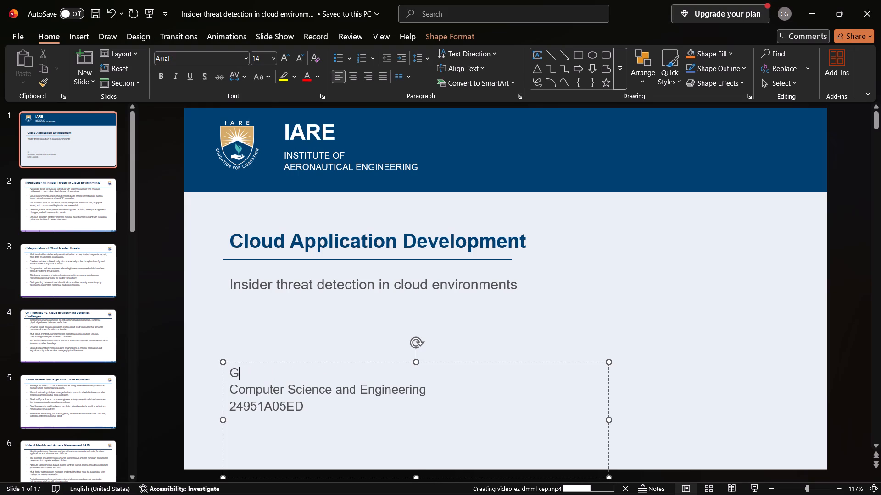
pyautogui.hotkey('shift', 'b')
pyautogui.press('Left')
pyautogui.press('BackSpace')
pyautogui.press('0')
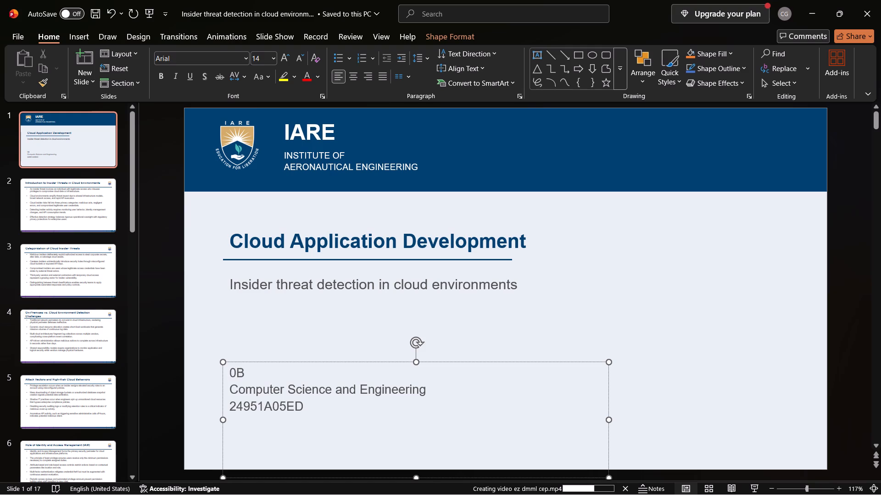
pyautogui.press('BackSpace')
pyautogui.press('Right')
pyautogui.press('space')
pyautogui.hotkey('shift', 'y')
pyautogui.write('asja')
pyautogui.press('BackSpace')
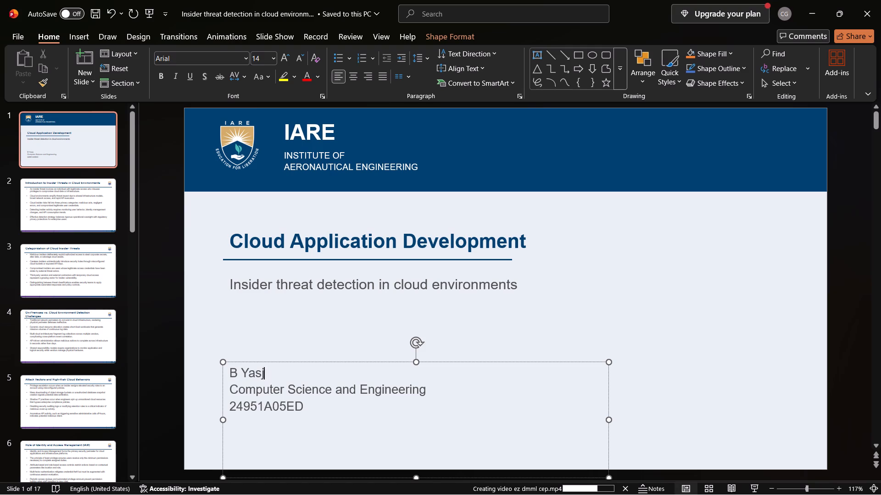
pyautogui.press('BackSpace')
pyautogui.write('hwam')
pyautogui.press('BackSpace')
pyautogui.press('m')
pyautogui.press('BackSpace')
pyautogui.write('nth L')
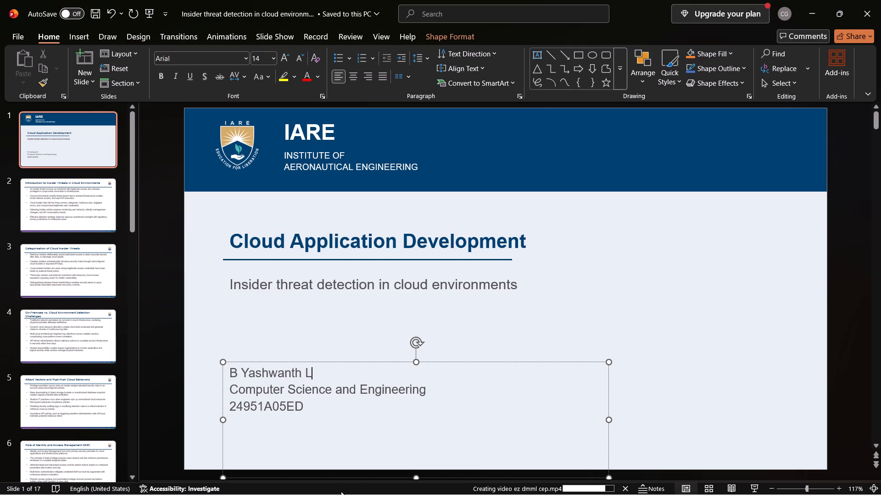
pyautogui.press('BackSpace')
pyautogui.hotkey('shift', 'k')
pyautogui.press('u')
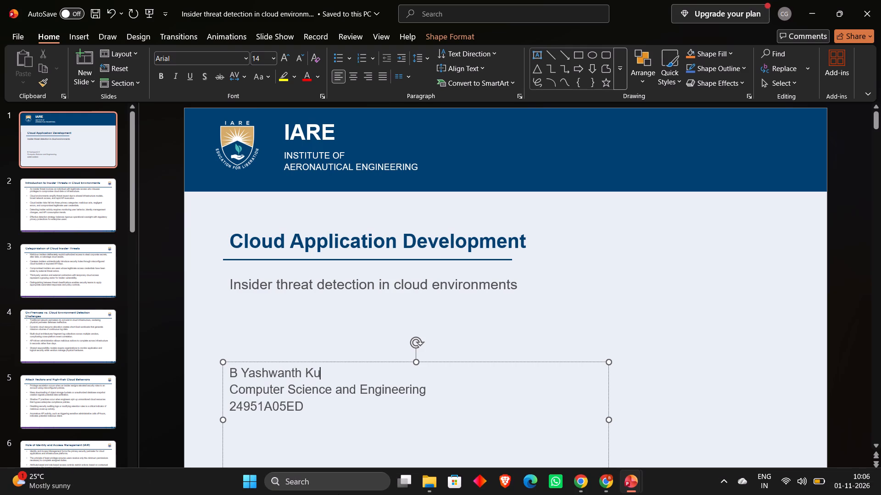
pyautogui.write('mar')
# Change the final letter of the roll number on the title slide to match that student, and save the presentation.
pyautogui.click(316, 412)
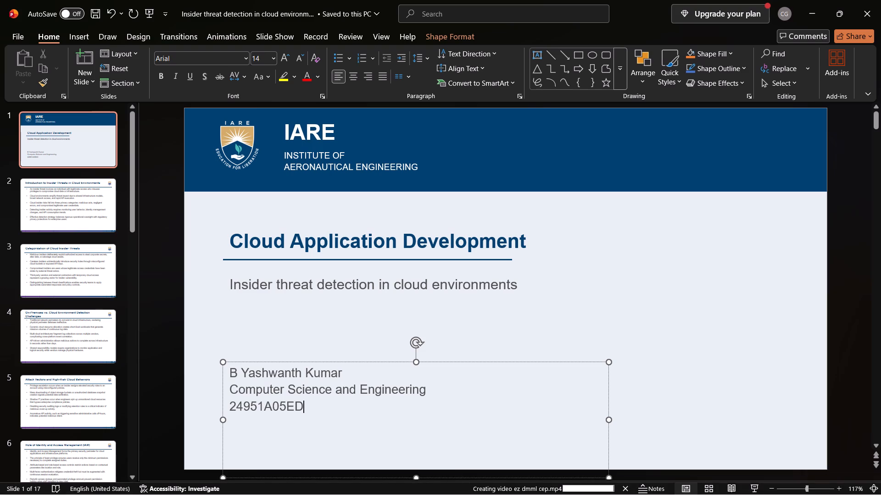
pyautogui.press('BackSpace')
pyautogui.hotkey('shift', 'z')
pyautogui.hotkey('ctrl', 's')
# Review the content slides of the Insider threat detection presentation, including slides 14 to 16, and return to the title slide.
pyautogui.scroll(-2, 90, 337)
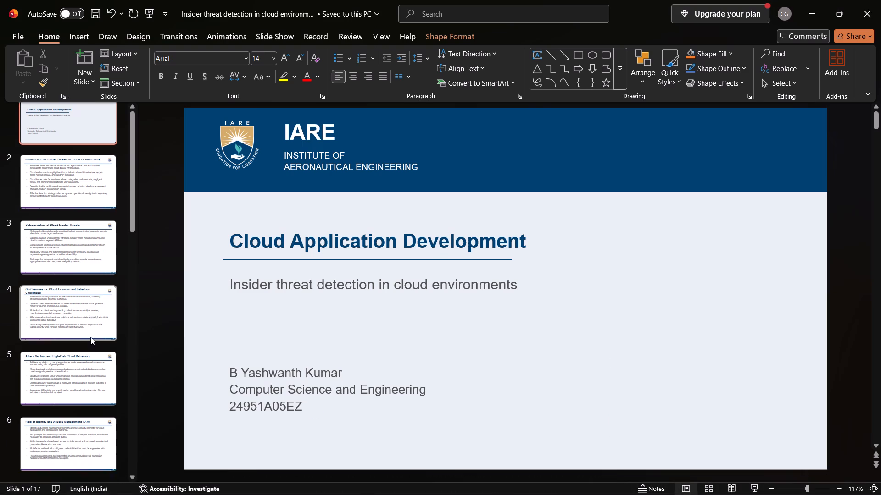
pyautogui.scroll(-10, 90, 337)
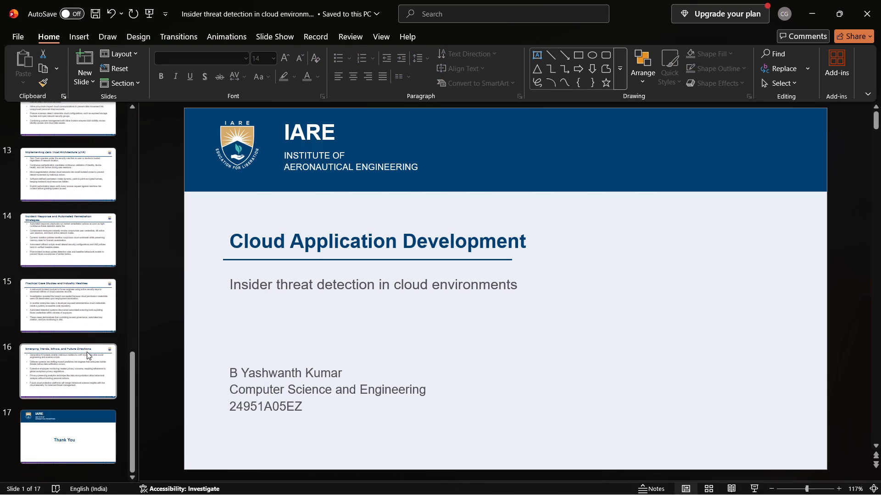
pyautogui.click(87, 352)
pyautogui.scroll(9, 87, 352)
pyautogui.scroll(-4, 87, 352)
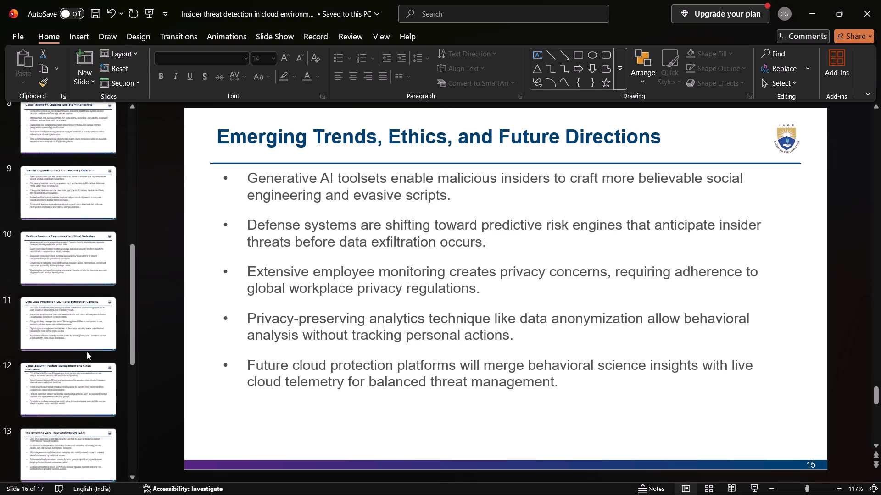
pyautogui.click(74, 324)
pyautogui.scroll(-1, 74, 324)
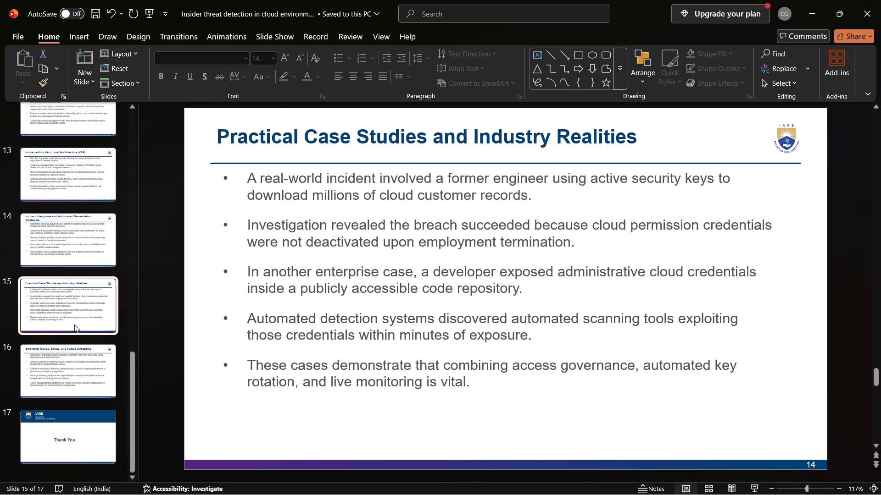
pyautogui.scroll(1, 74, 324)
pyautogui.click(78, 284)
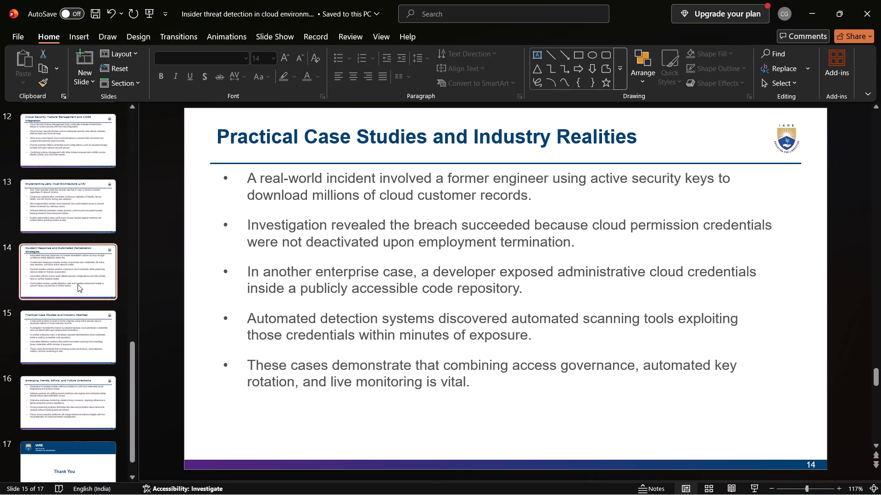
pyautogui.scroll(2, 78, 284)
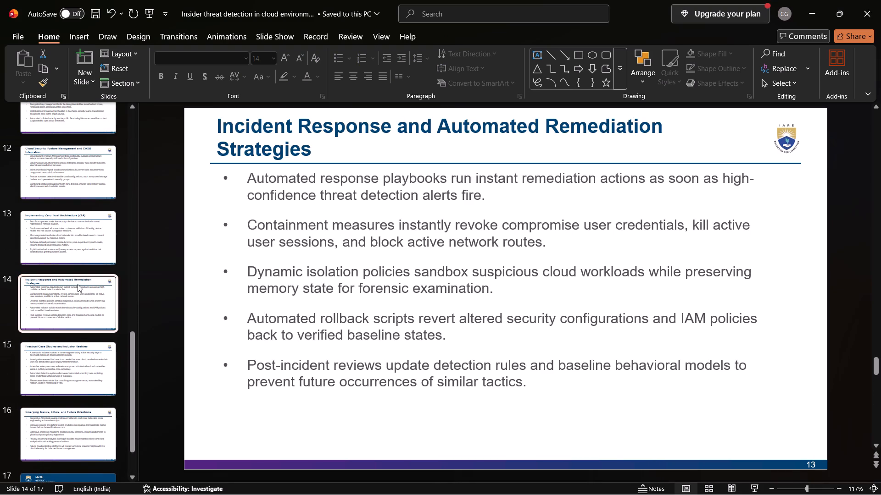
pyautogui.scroll(10, 78, 284)
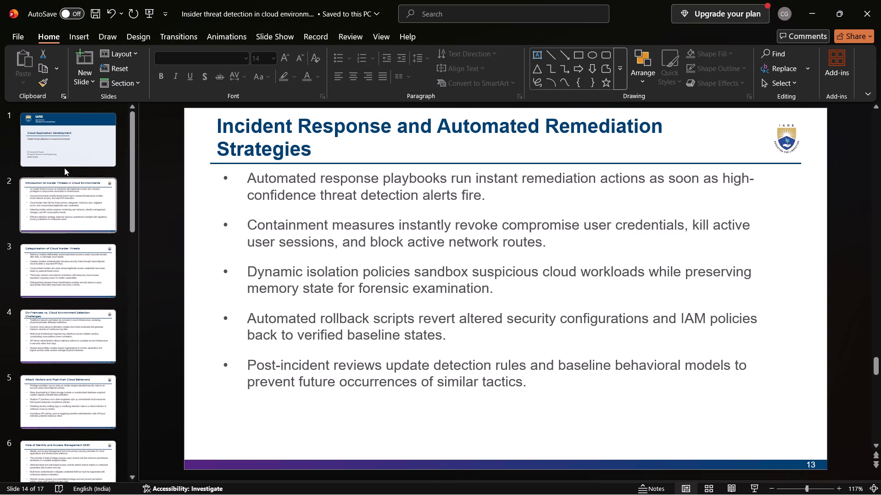
pyautogui.click(62, 150)
pyautogui.scroll(2, 62, 150)
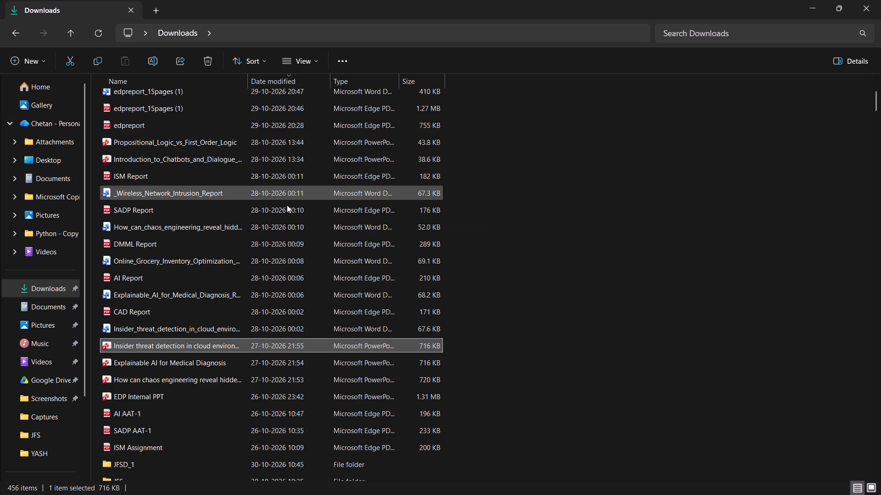
# Open the YASH folder inside Downloads in File Explorer.
pyautogui.scroll(1, 287, 205)
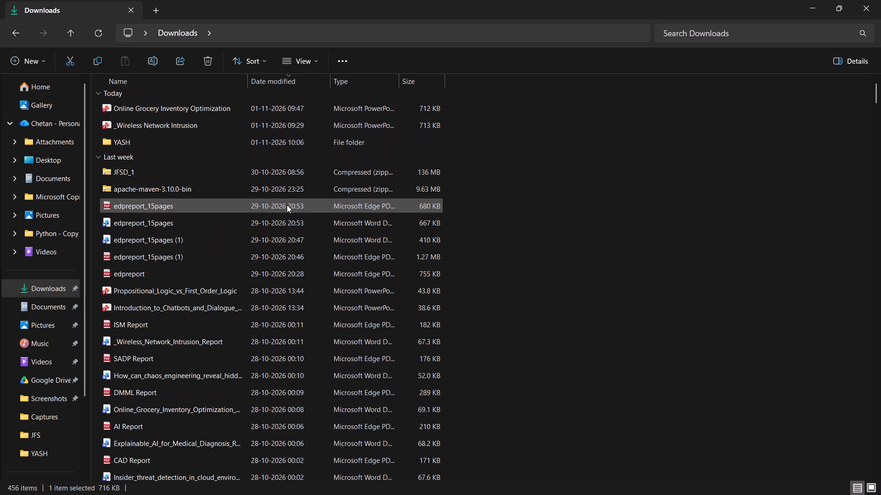
pyautogui.doubleClick(191, 142)
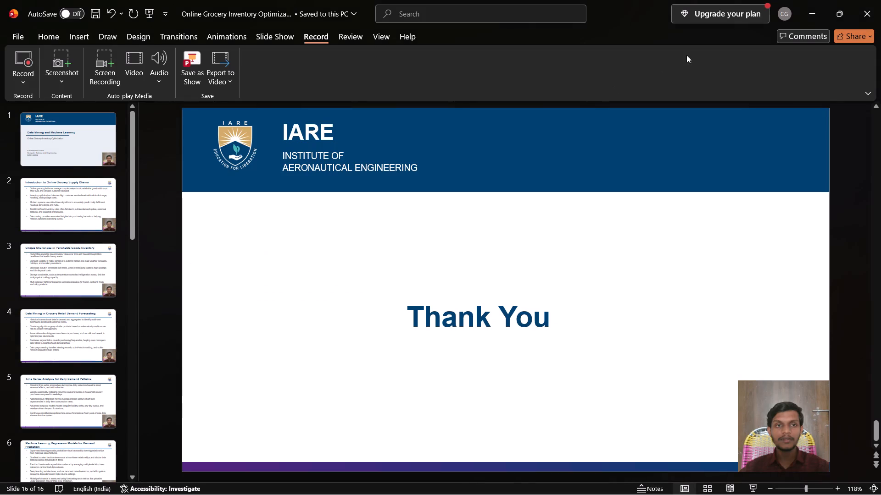
# Close the Online Grocery Inventory Optimization presentation in PowerPoint without saving its changes.
pyautogui.click(880, 0)
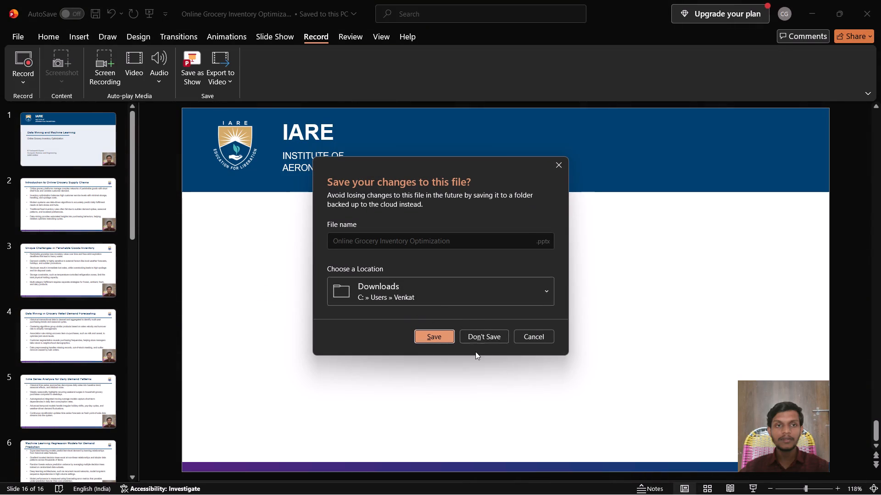
pyautogui.click(480, 341)
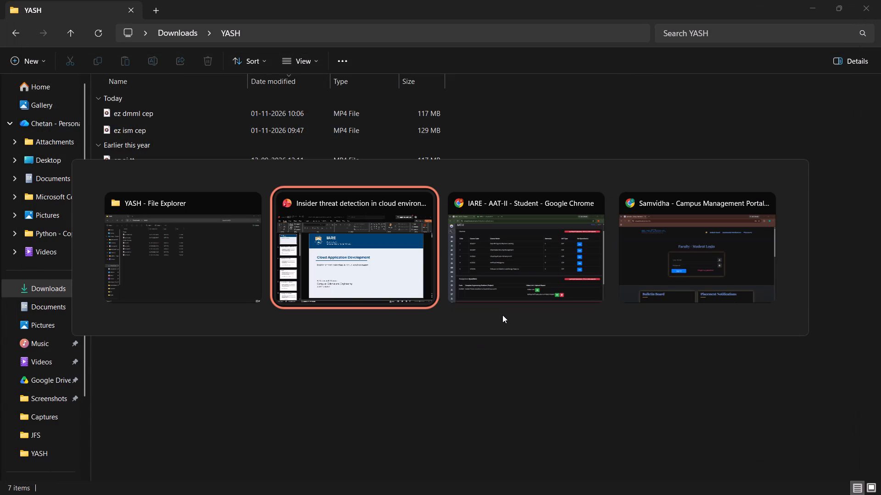
# Upload the "ez dmml cep" video from the YASH folder to the DMML-2 folder in Google Drive.
pyautogui.click(219, 0)
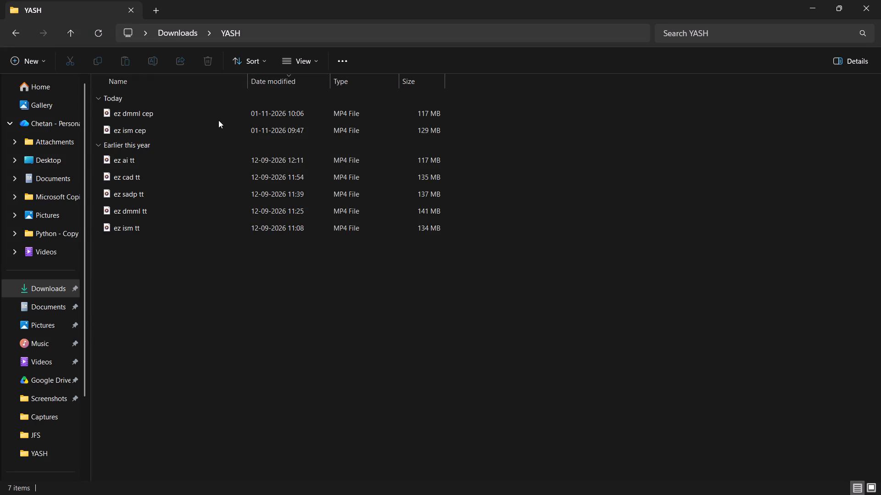
pyautogui.click(217, 117)
pyautogui.moveTo(217, 117); pyautogui.dragTo(269, 166)
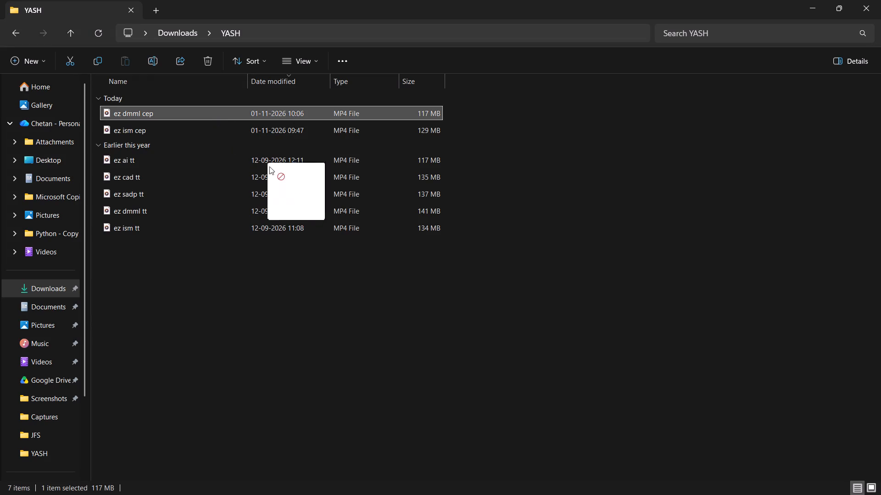
pyautogui.moveTo(269, 166); pyautogui.dragTo(581, 494)
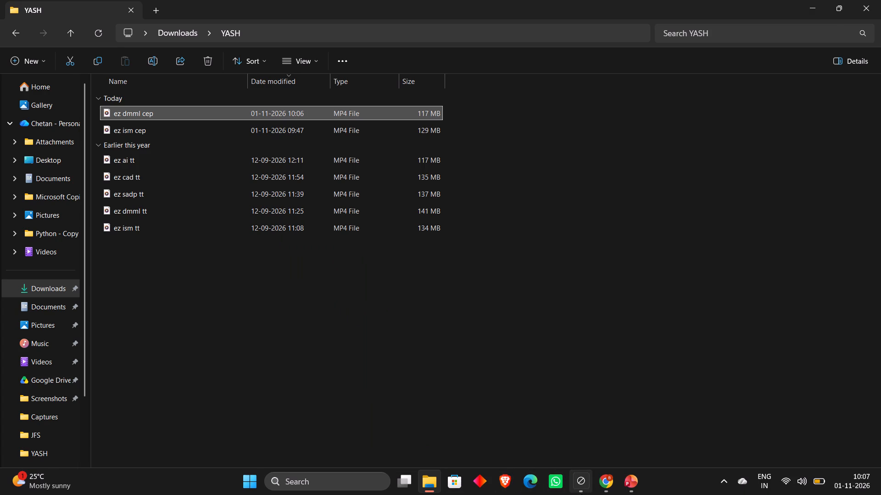
pyautogui.moveTo(581, 494); pyautogui.dragTo(522, 347)
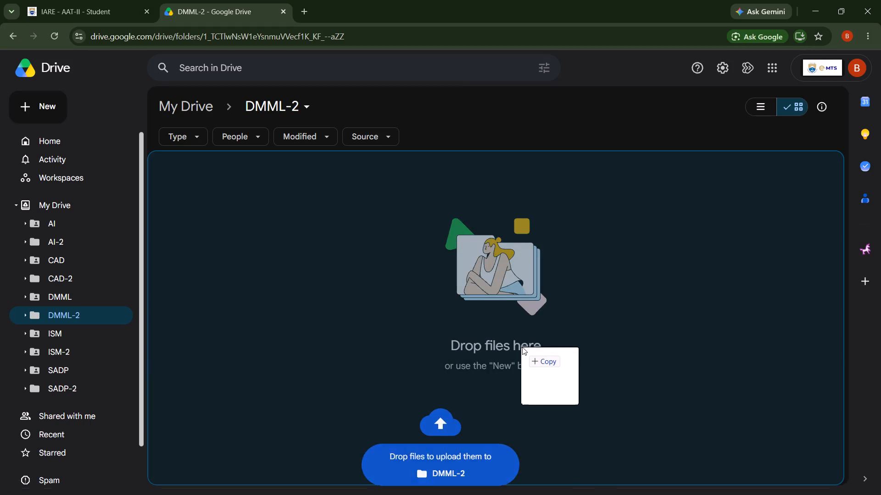
pyautogui.moveTo(522, 347); pyautogui.dragTo(522, 346)
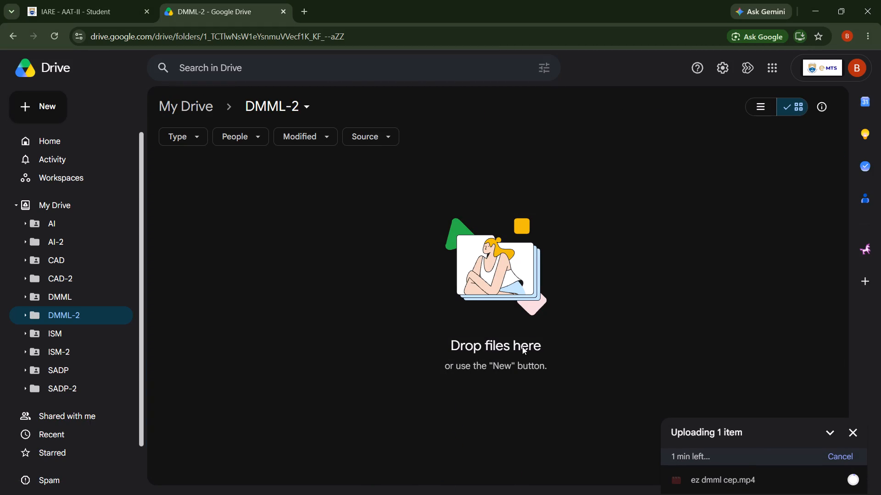
# Open the Continuous Internal Assessment marks on the student portal and examine the theory and laboratory marks across the semesters.
pyautogui.click(102, 0)
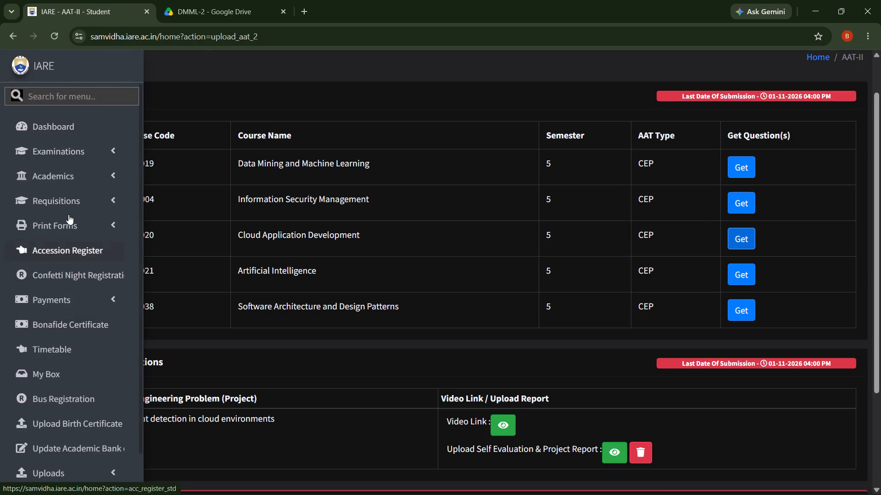
pyautogui.click(63, 129)
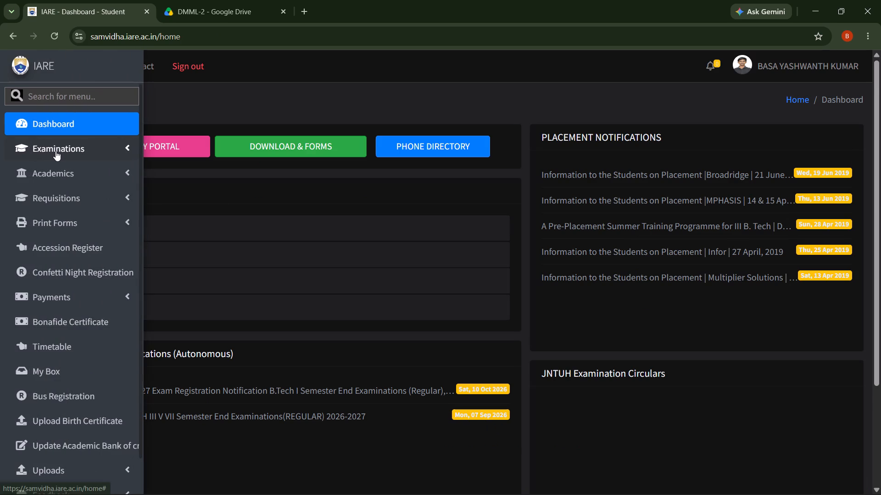
pyautogui.click(56, 151)
pyautogui.click(56, 176)
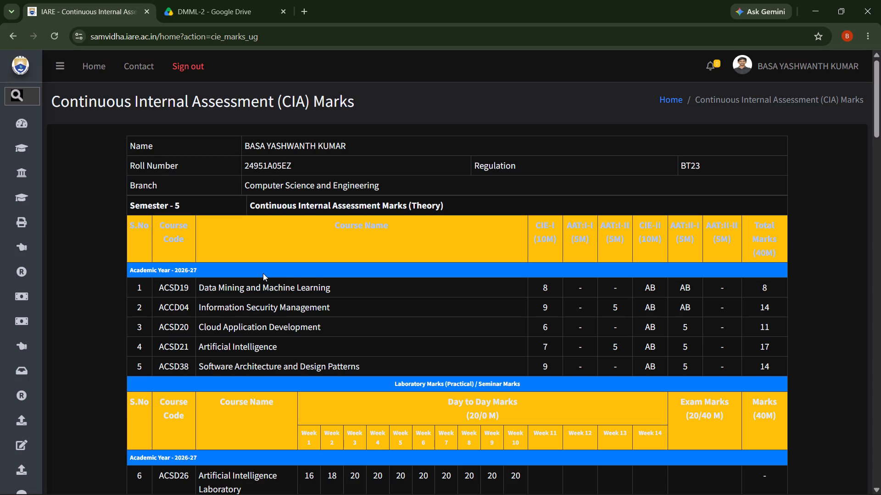
pyautogui.scroll(-7, 263, 273)
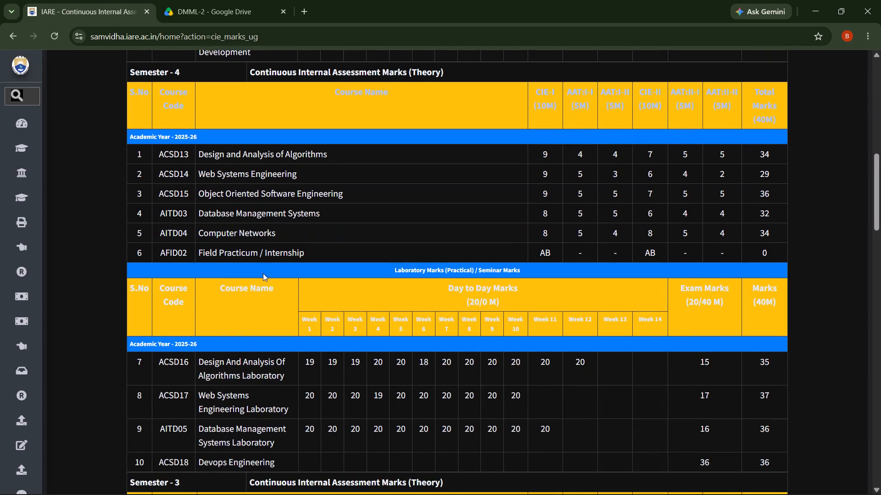
pyautogui.scroll(-7, 263, 273)
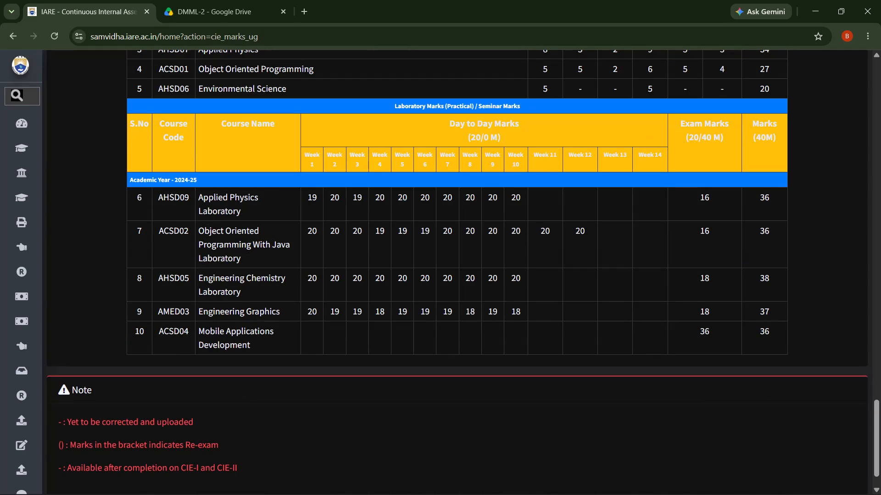
pyautogui.scroll(2, 263, 273)
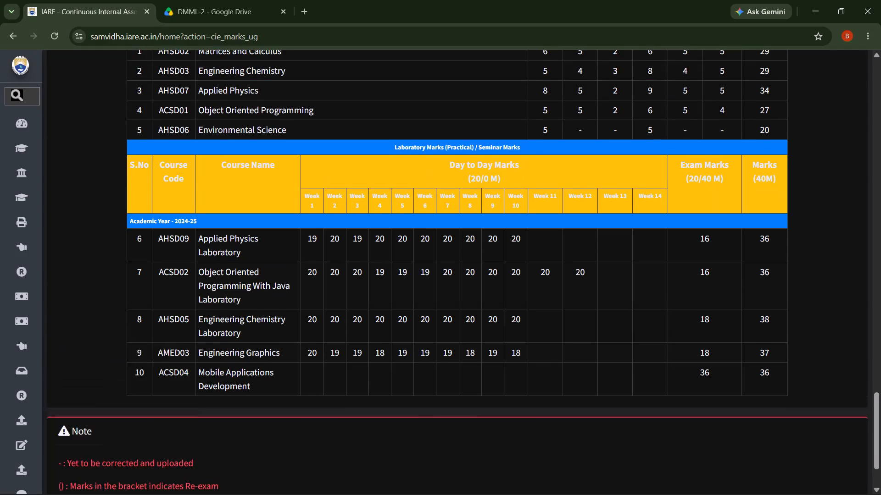
pyautogui.scroll(3, 263, 273)
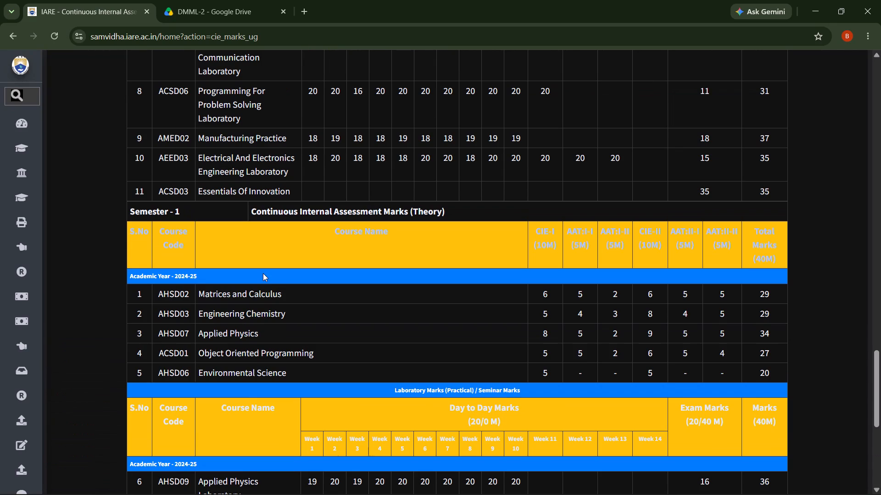
pyautogui.scroll(2, 263, 273)
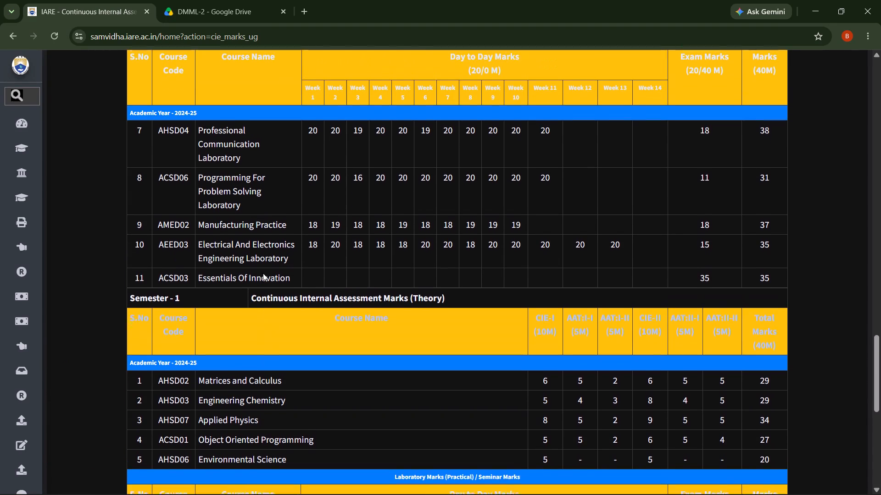
pyautogui.scroll(1, 263, 273)
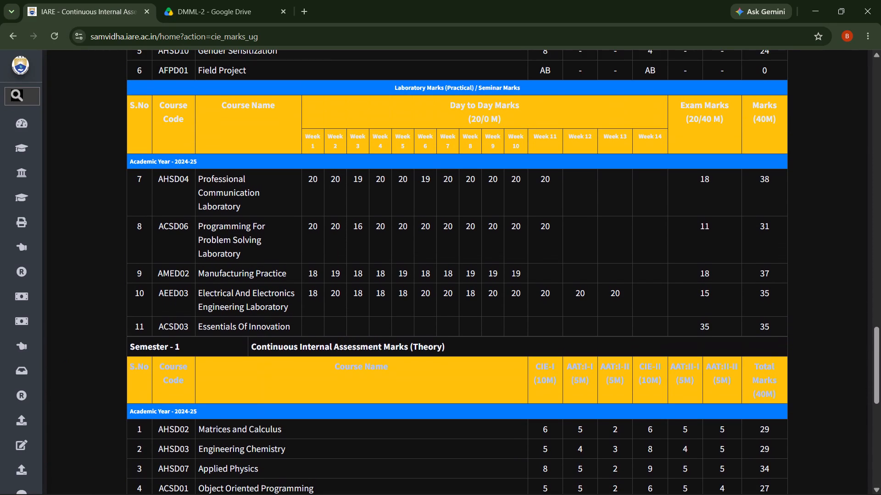
pyautogui.scroll(1, 263, 273)
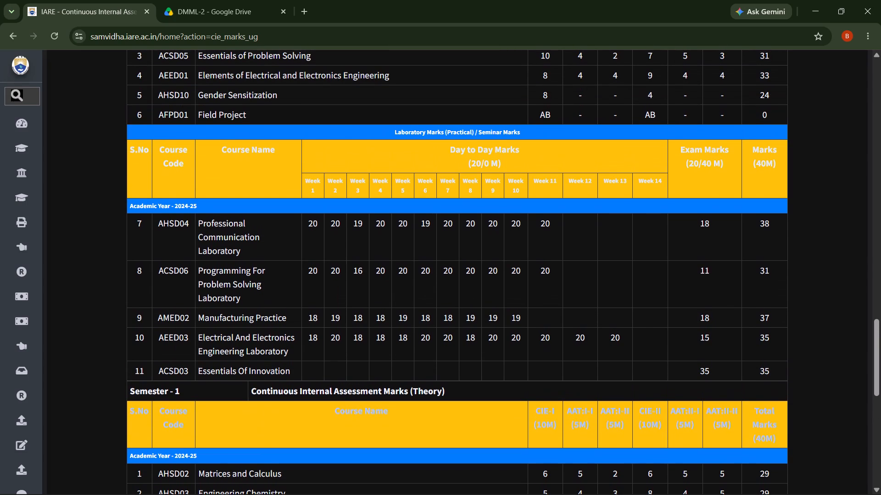
pyautogui.scroll(5, 263, 273)
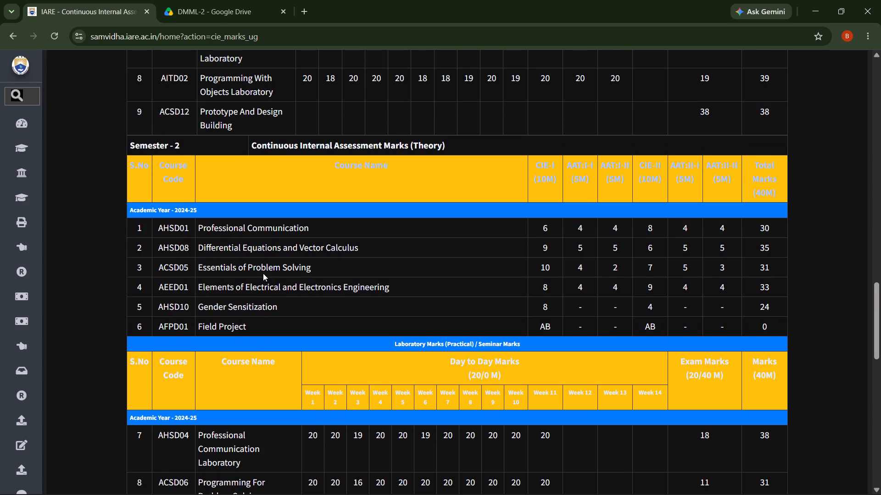
pyautogui.scroll(4, 263, 273)
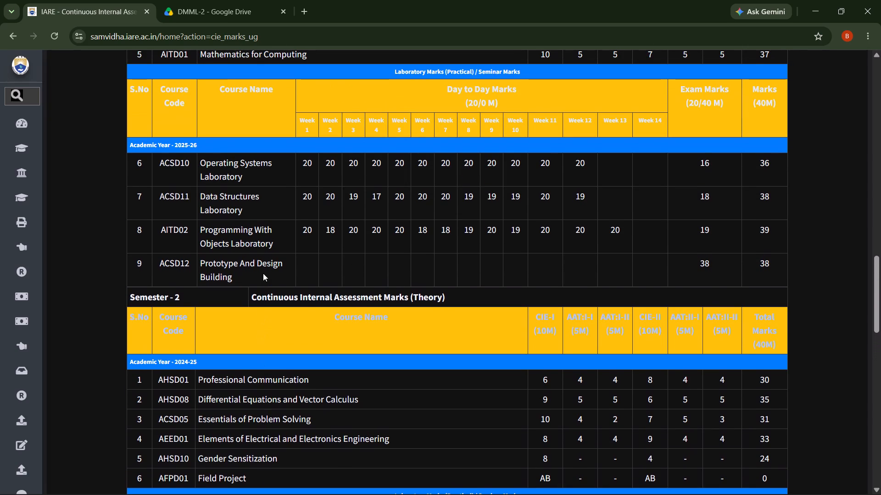
pyautogui.scroll(4, 263, 273)
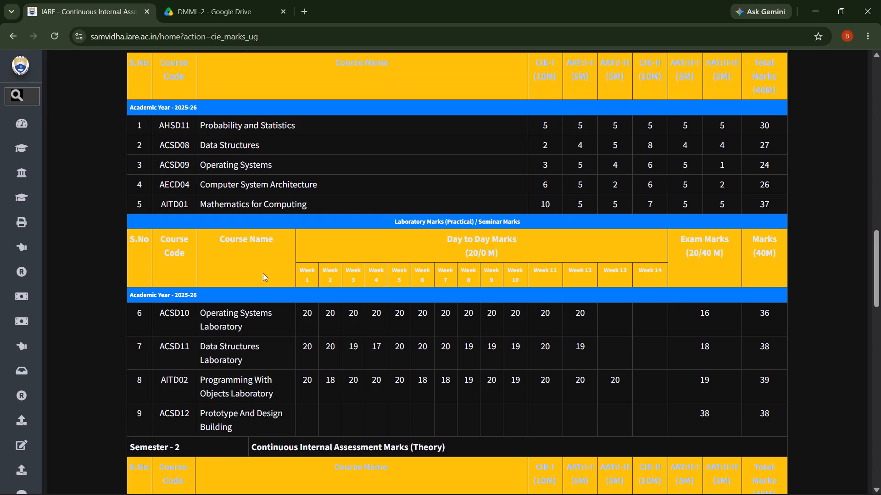
pyautogui.scroll(4, 263, 273)
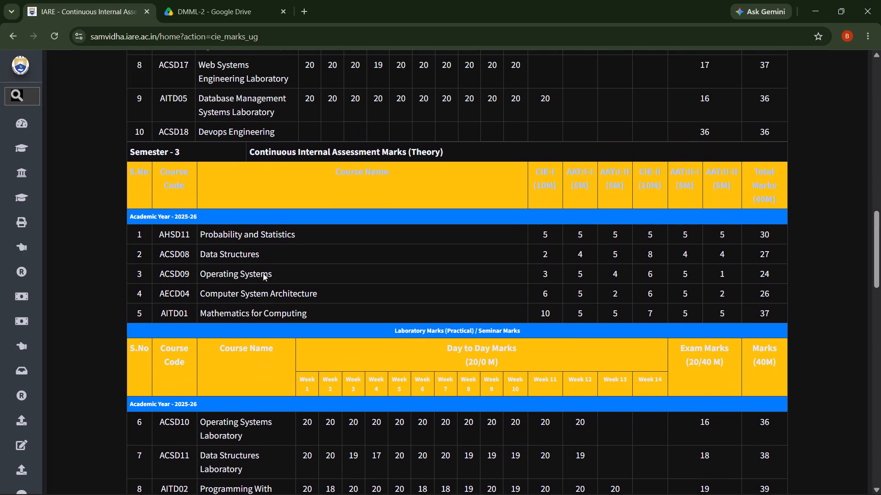
pyautogui.scroll(1, 263, 273)
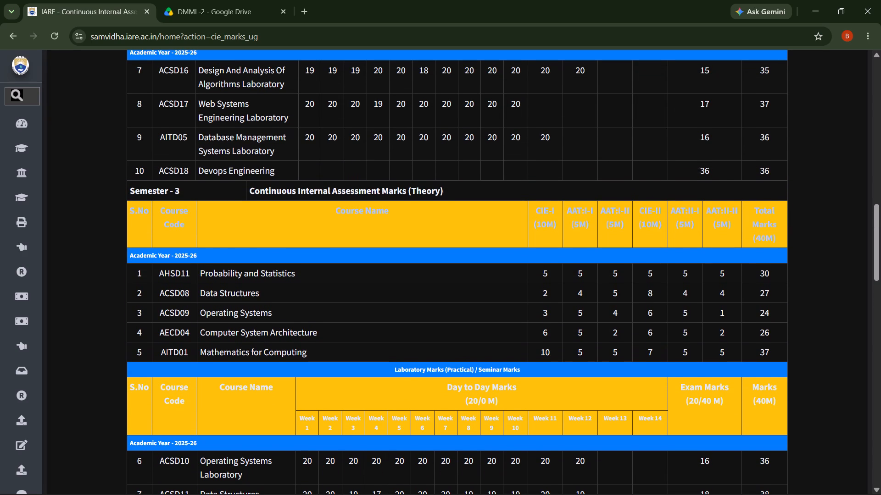
pyautogui.scroll(8, 263, 273)
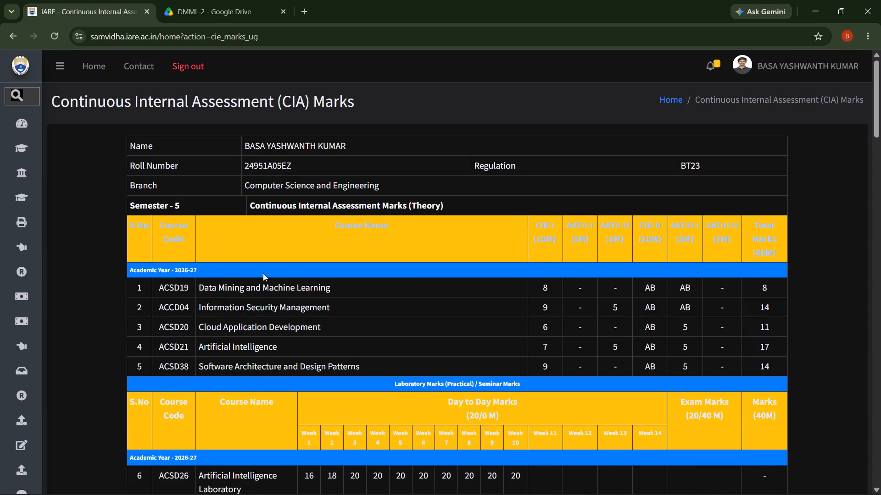
# Return to the DMML-2 folder in Google Drive, dismiss the upload notice, and open the folder's sharing settings.
pyautogui.click(218, 0)
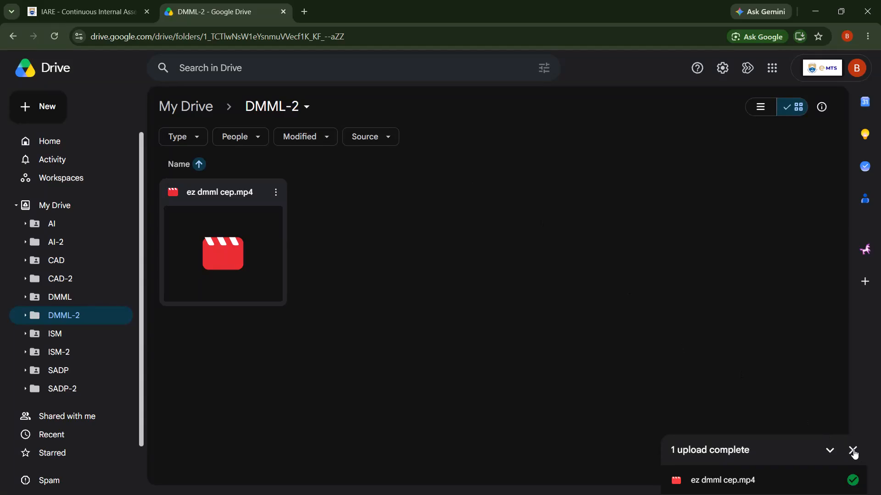
pyautogui.click(853, 449)
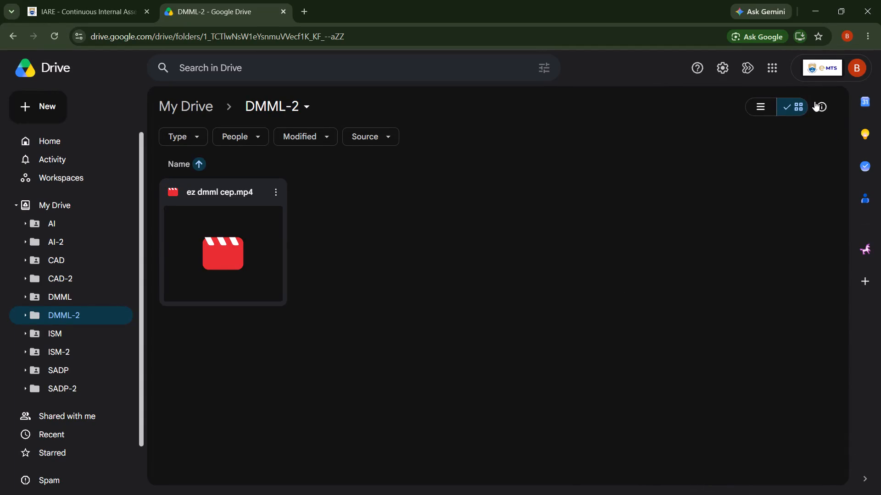
pyautogui.click(814, 101)
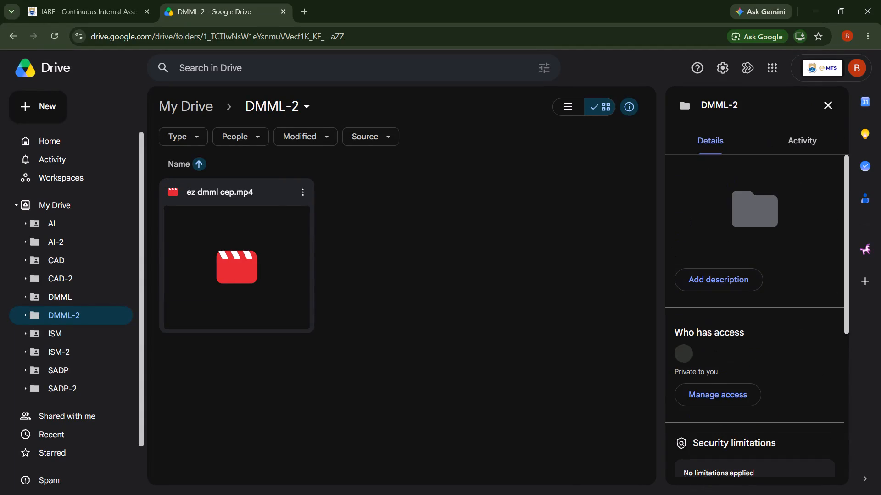
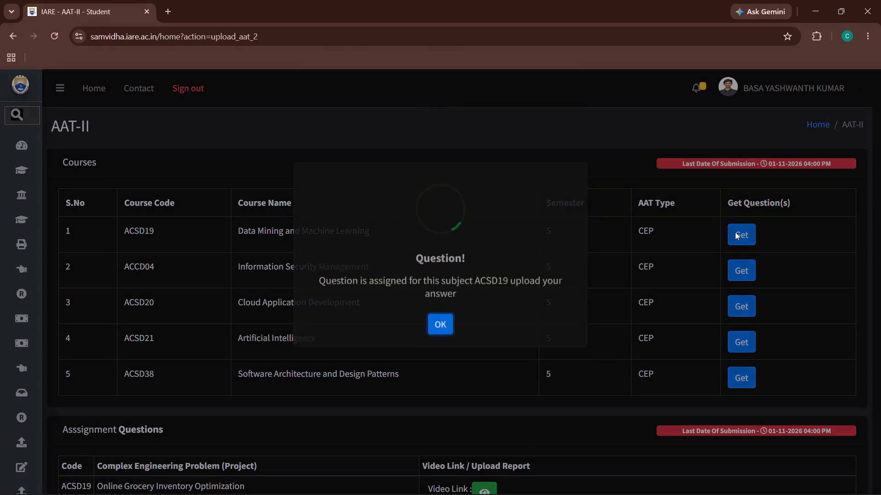
# Open the submitted video link of the ACSD19 Online Grocery Inventory Optimization project and examine the file details of "ez dmml cep.mp4".
pyautogui.click(452, 348)
pyautogui.scroll(-3, 452, 348)
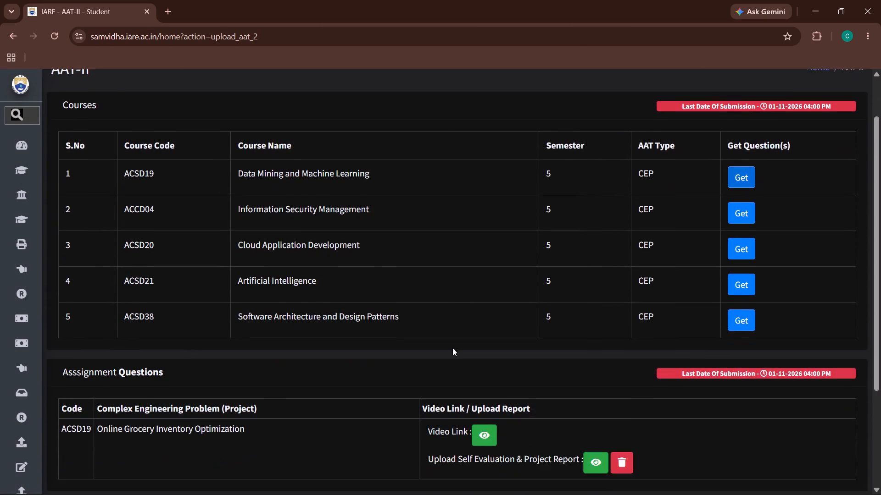
pyautogui.scroll(-1, 452, 348)
pyautogui.click(490, 394)
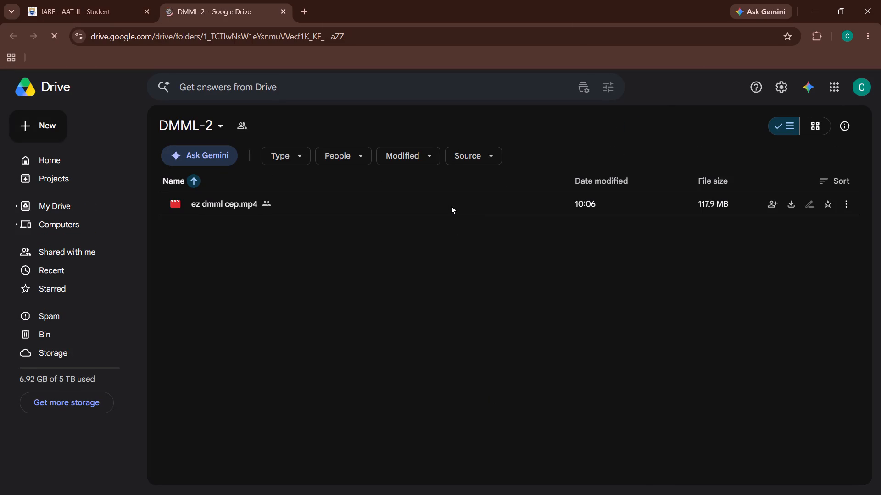
pyautogui.click(451, 206)
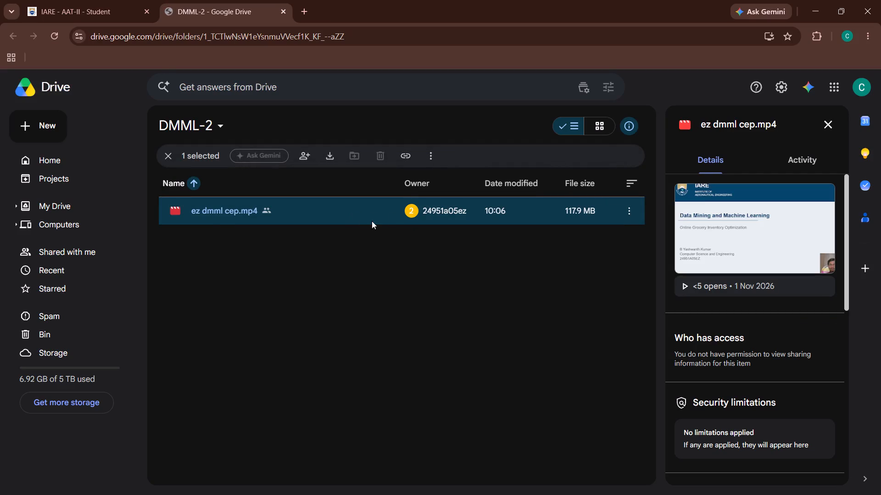
pyautogui.scroll(-2, 710, 330)
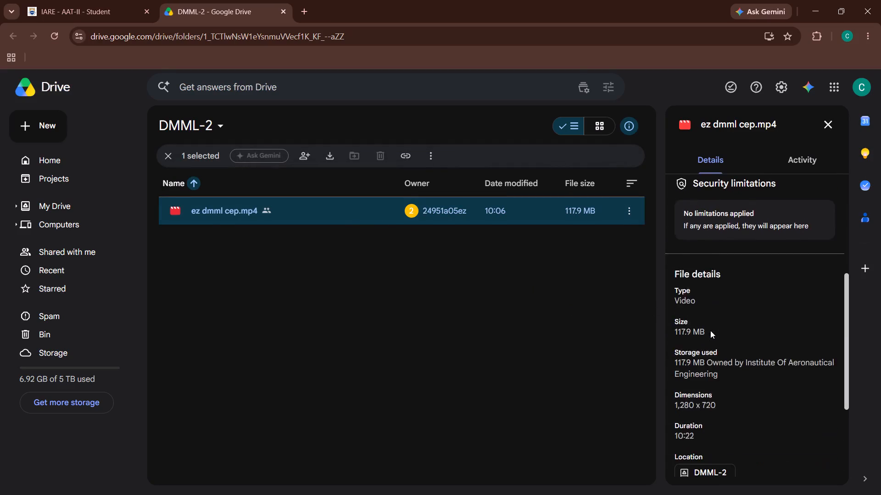
pyautogui.scroll(-3, 710, 330)
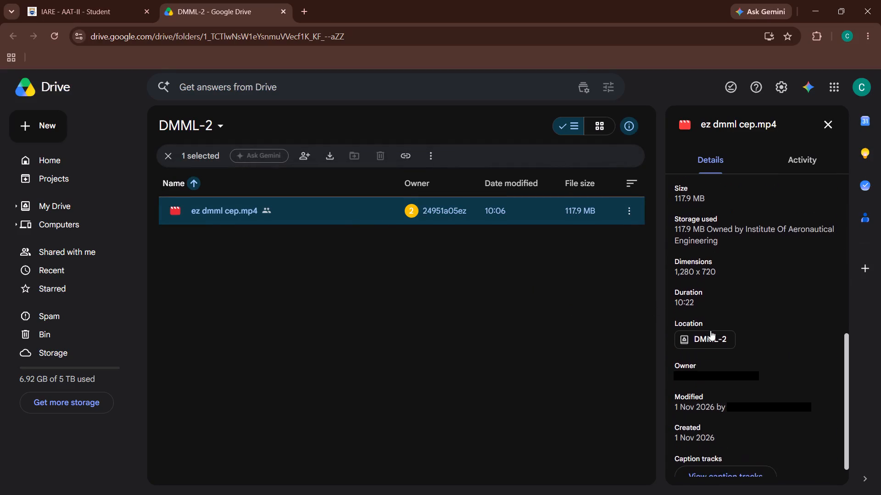
pyautogui.scroll(-1, 710, 330)
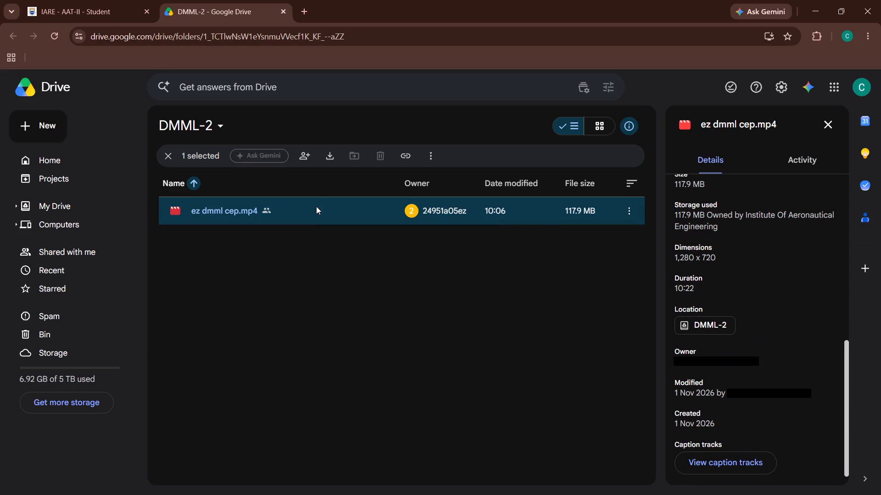
# Play the opening of "ez dmml cep.mp4" to check it, pause it, and close the preview and its DMML-2 page.
pyautogui.doubleClick(316, 207)
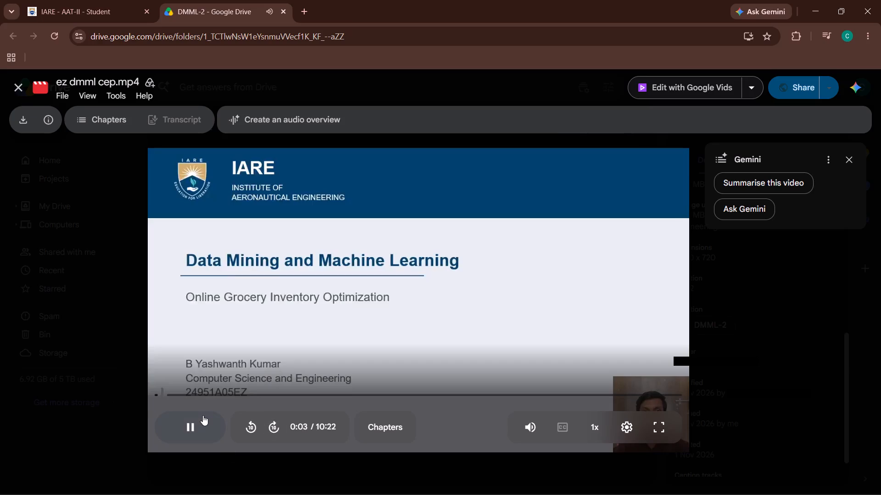
pyautogui.press('Right')
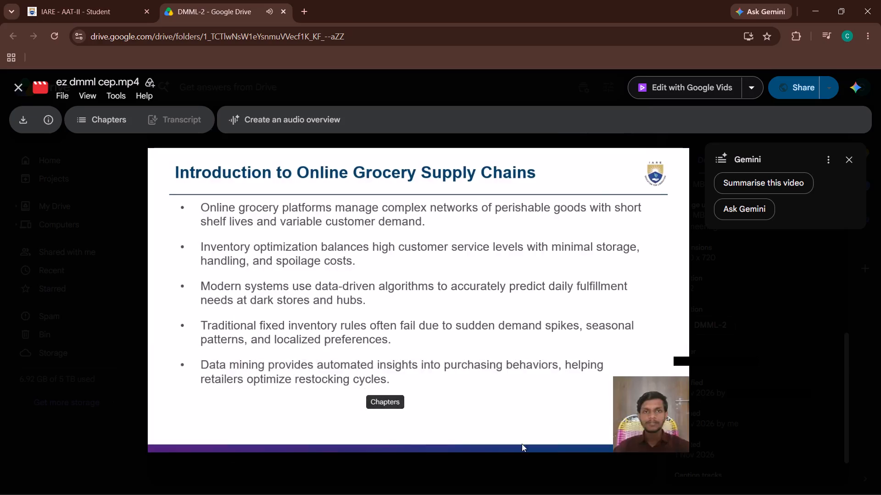
pyautogui.click(202, 435)
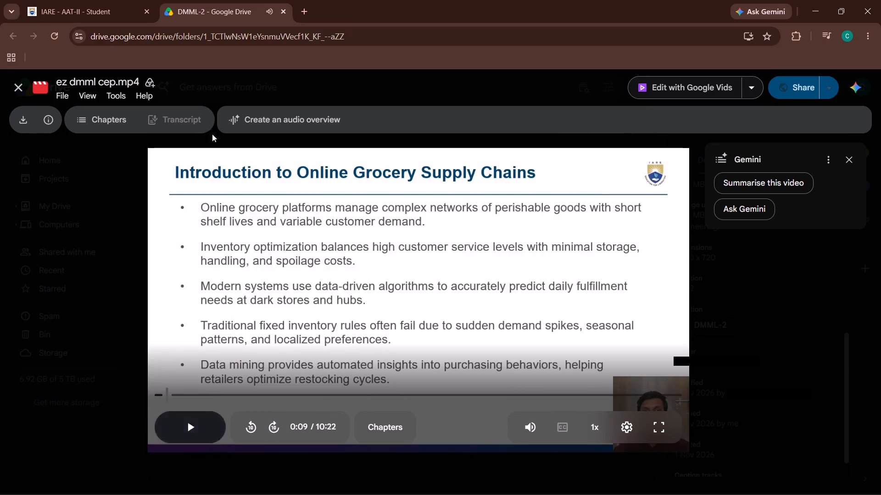
pyautogui.click(22, 86)
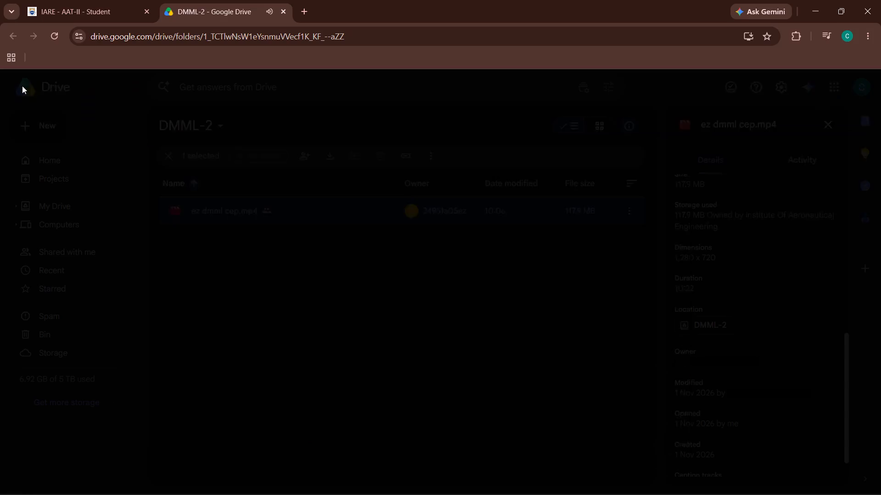
pyautogui.click(280, 10)
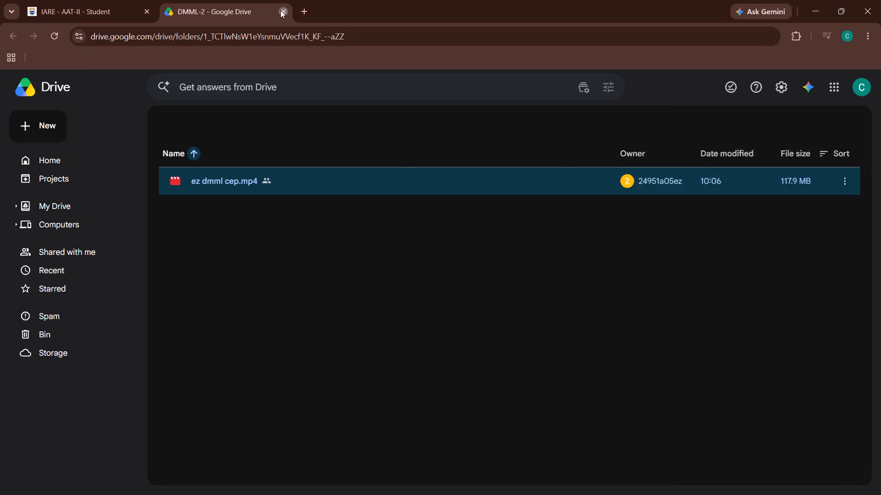
# Get the assigned AAT-II question for Cloud Application Development (ACSD20) and dismiss the notice.
pyautogui.scroll(1, 272, 281)
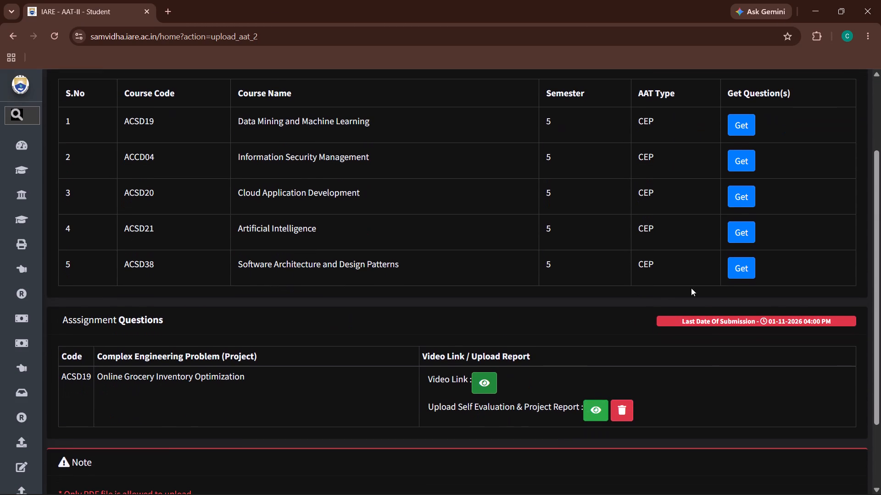
pyautogui.click(742, 197)
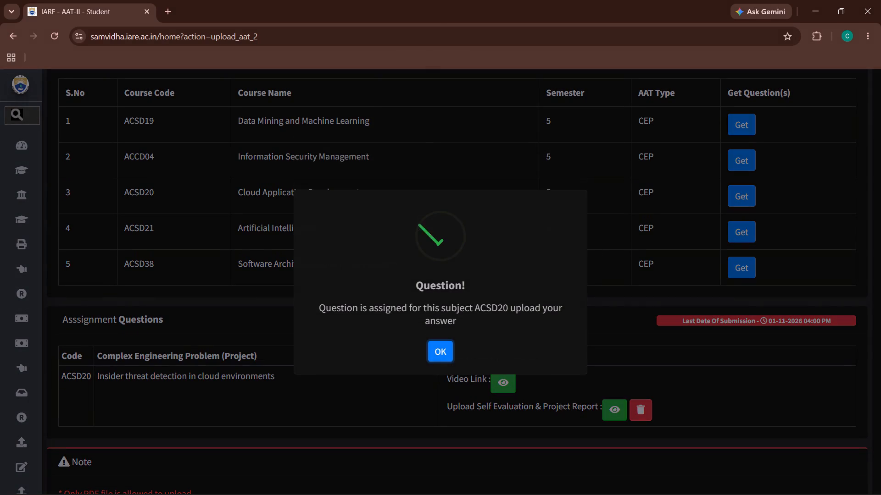
pyautogui.click(441, 357)
pyautogui.scroll(3, 434, 305)
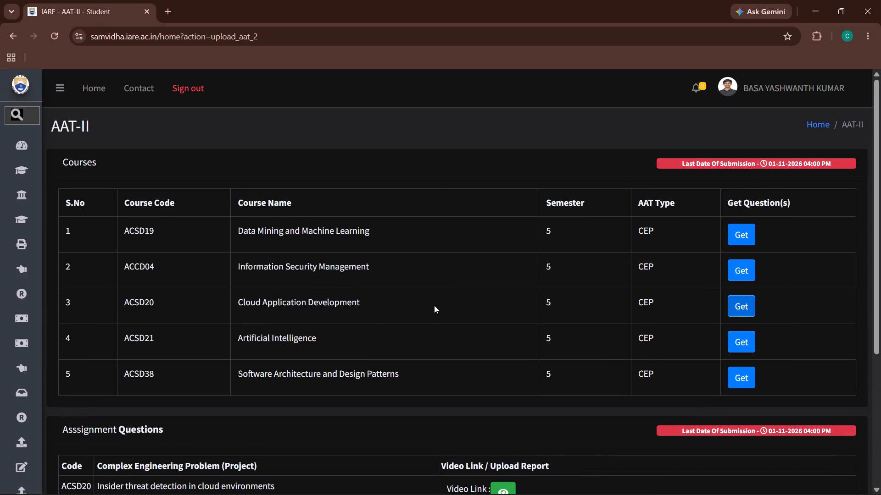
pyautogui.scroll(1, 434, 305)
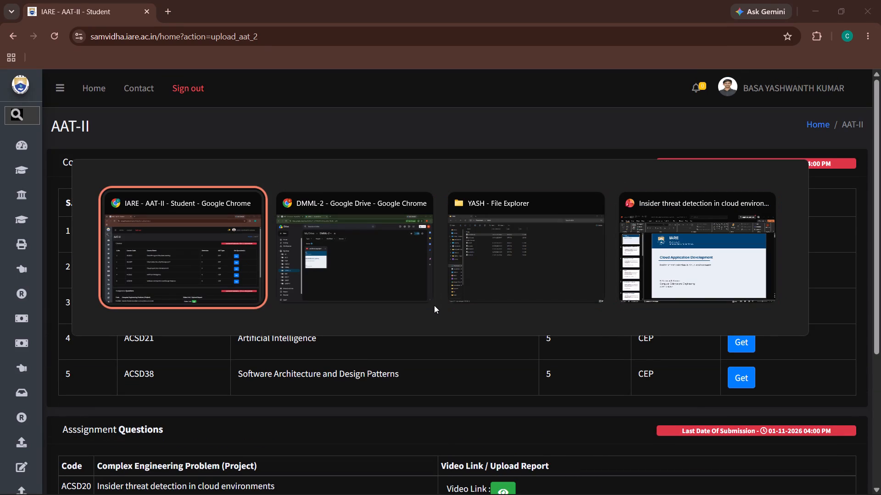
# Switch to the other browser window's student portal and open the Course Content Delivery page under Academics.
pyautogui.click(102, 0)
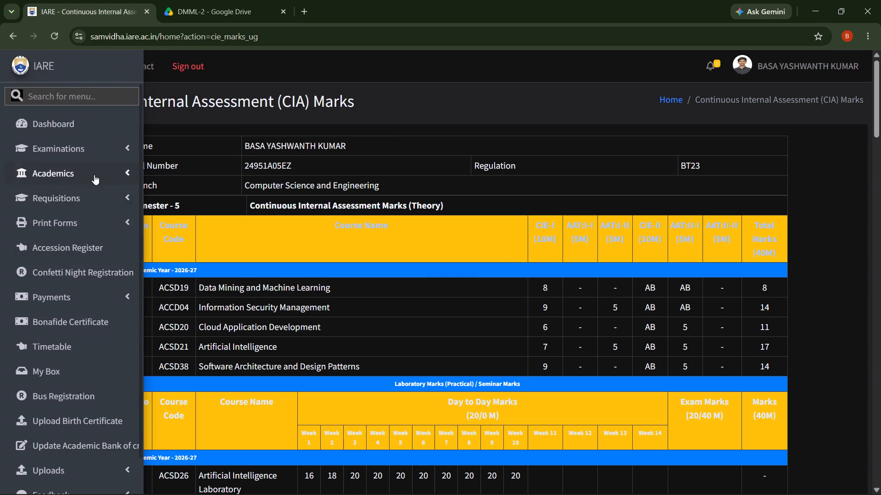
pyautogui.click(102, 180)
pyautogui.click(91, 201)
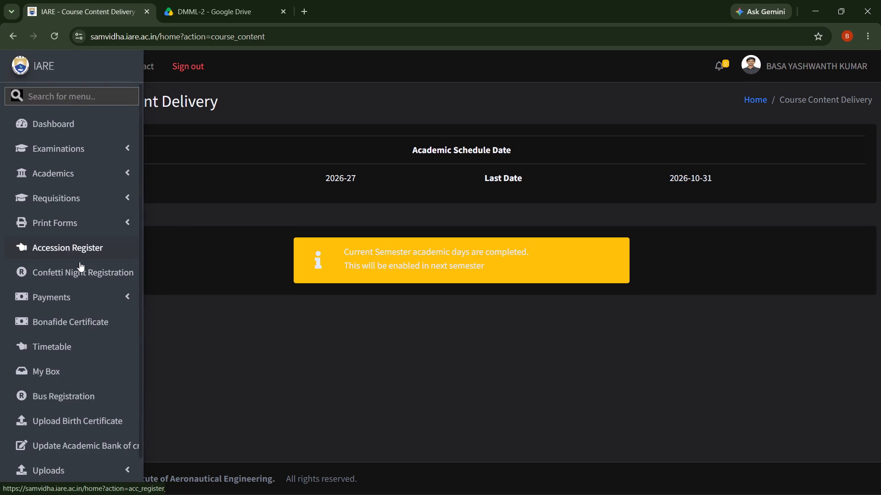
# Open the Online Fees Payment page in the student portal.
pyautogui.click(87, 294)
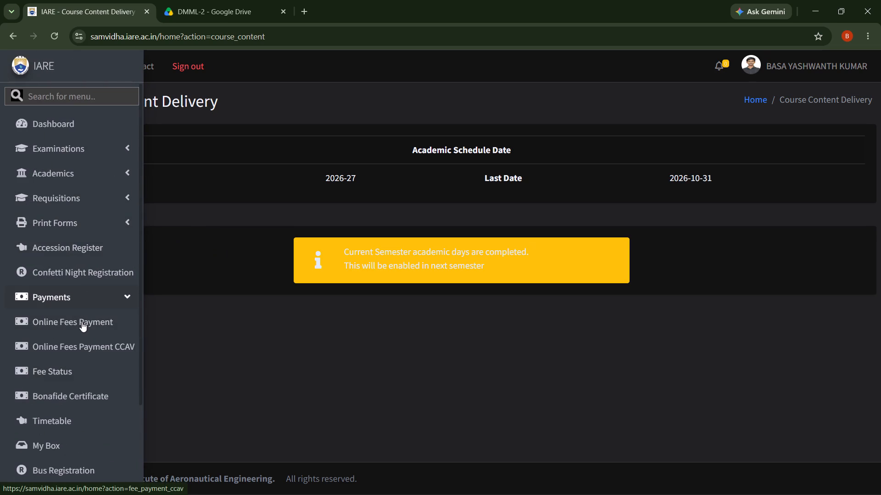
pyautogui.click(82, 322)
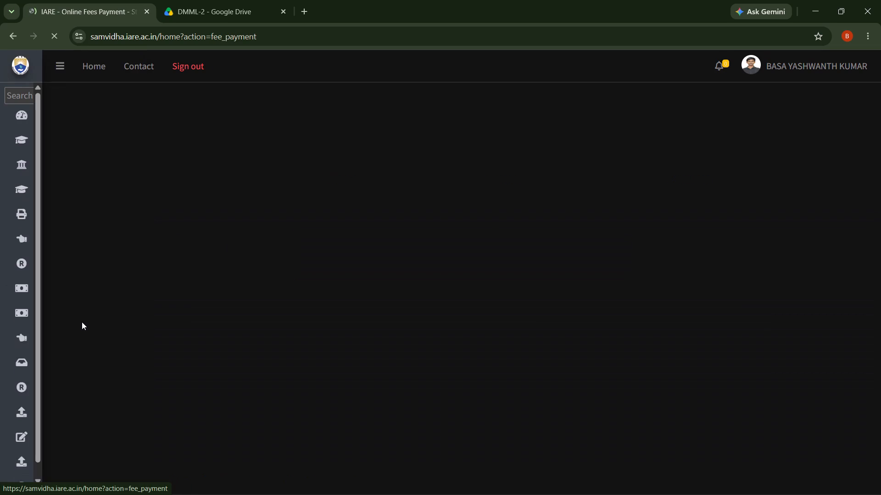